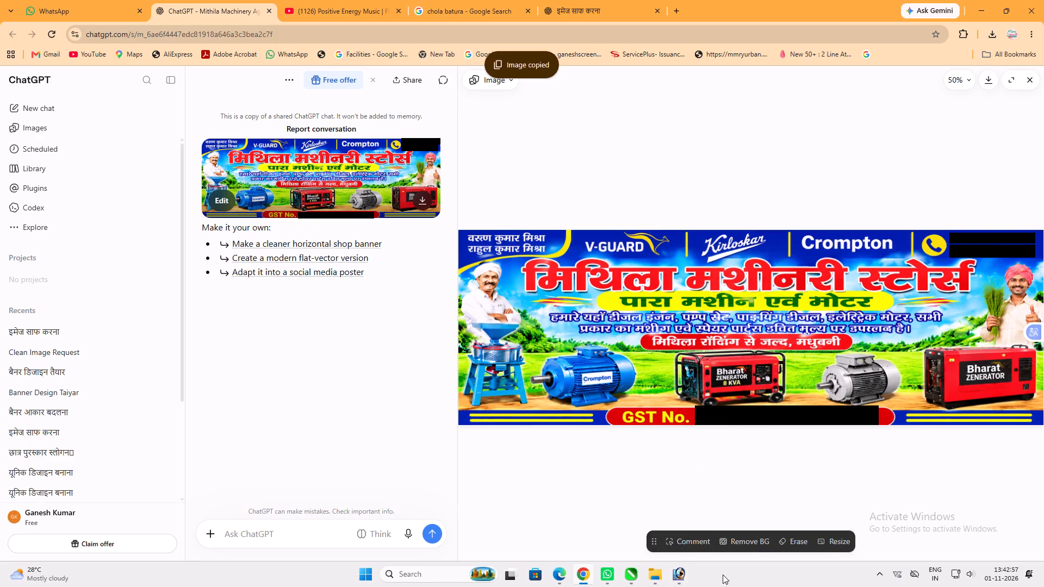
In Photoshop, create a white CMYK document 120 inches wide and 48 inches high at 72 pixels/inch.
{"action": "left_click", "coordinate": [683, 578]}
{"action": "left_click", "coordinate": [1043, 4]}
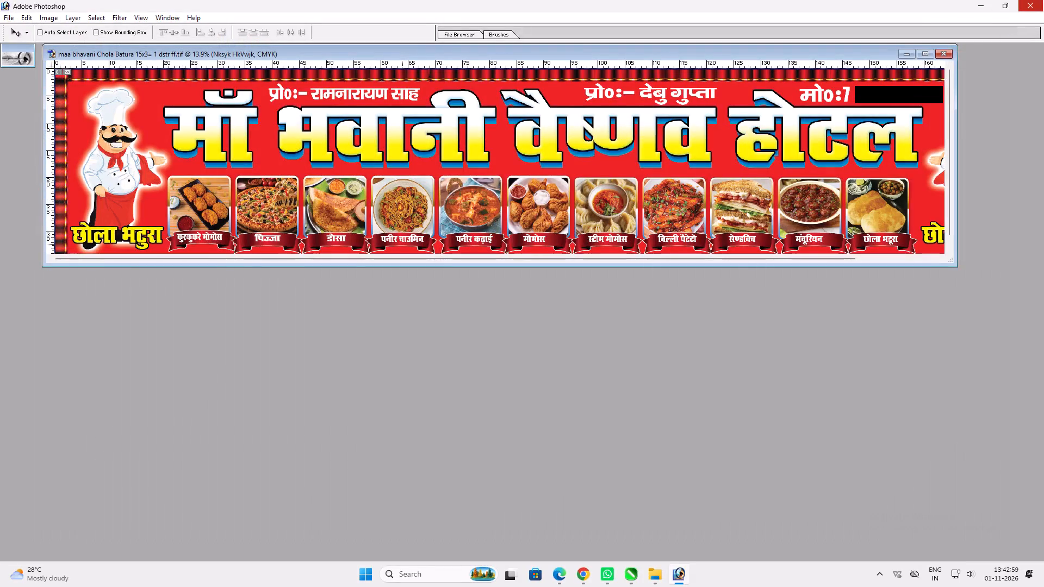
{"action": "key", "text": "ctrl+n"}
{"action": "key", "text": "Tab"}
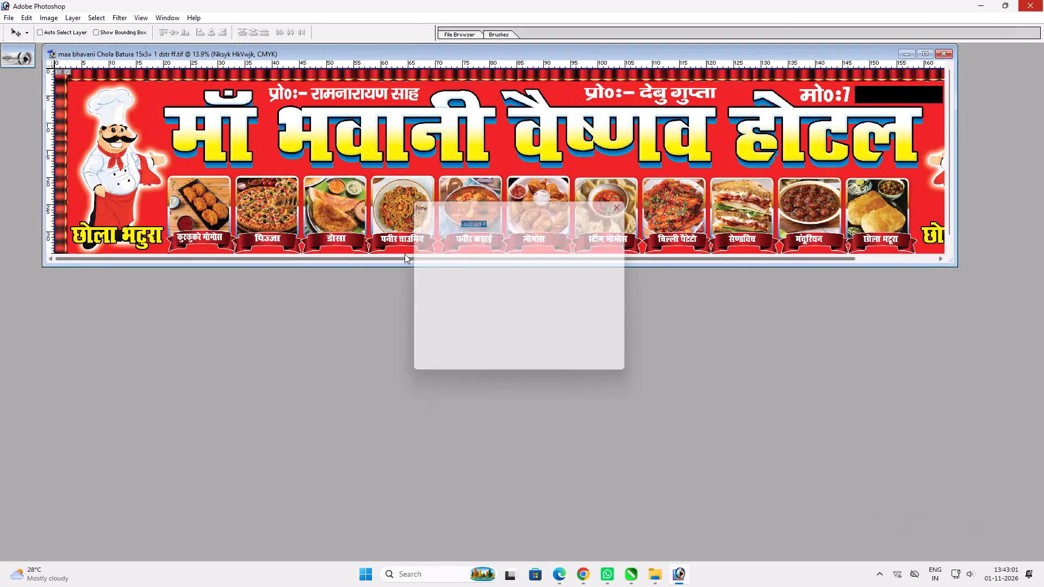
{"action": "key", "text": "Tab"}
{"action": "key", "text": "1"}
{"action": "key", "text": "2"}
{"action": "key", "text": "0"}
{"action": "key", "text": "Tab"}
{"action": "key", "text": "Right"}
{"action": "key", "text": "Tab"}
{"action": "key", "text": "4"}
{"action": "key", "text": "8"}
{"action": "key", "text": "Tab"}
{"action": "key", "text": "Down"}
{"action": "key", "text": "Tab"}
{"action": "key", "text": "Tab"}
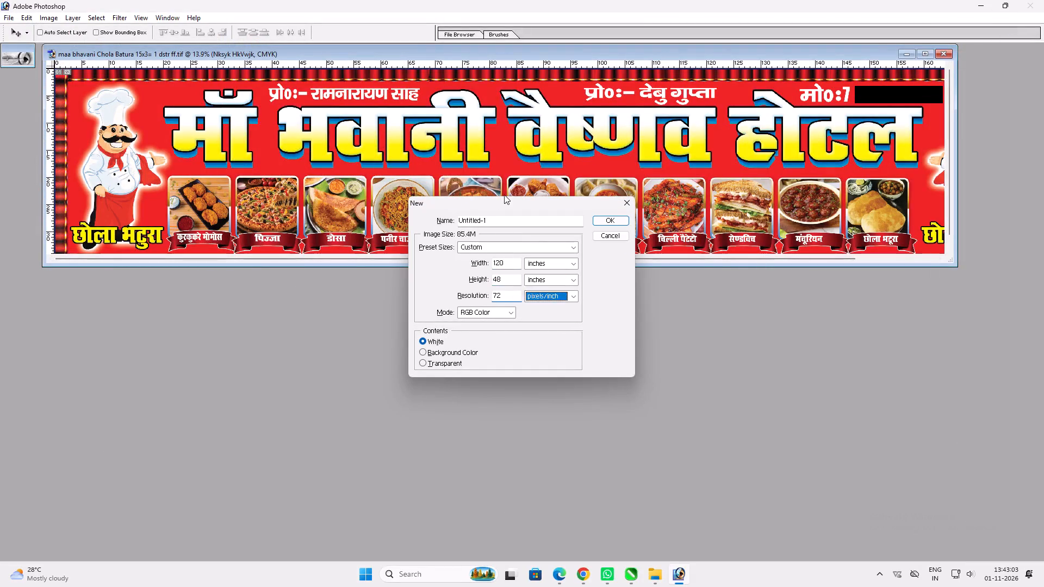
{"action": "key", "text": "Tab"}
{"action": "key", "text": "Right"}
{"action": "key", "text": "Return"}
Paste the copied banner and scale it to about 396%, stretching its height to the canvas's top and bottom edges.
{"action": "key", "text": "v"}
{"action": "left_click", "coordinate": [458, 65]}
{"action": "double_click", "coordinate": [454, 68]}
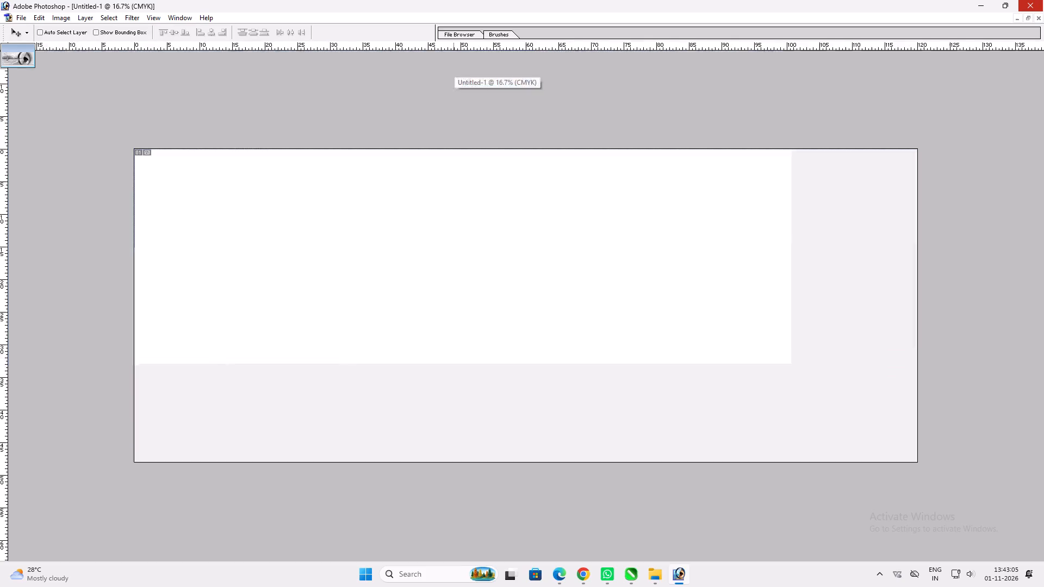
{"action": "key", "text": "ctrl+0"}
{"action": "key", "text": "ctrl+v"}
{"action": "key", "text": "ctrl+t"}
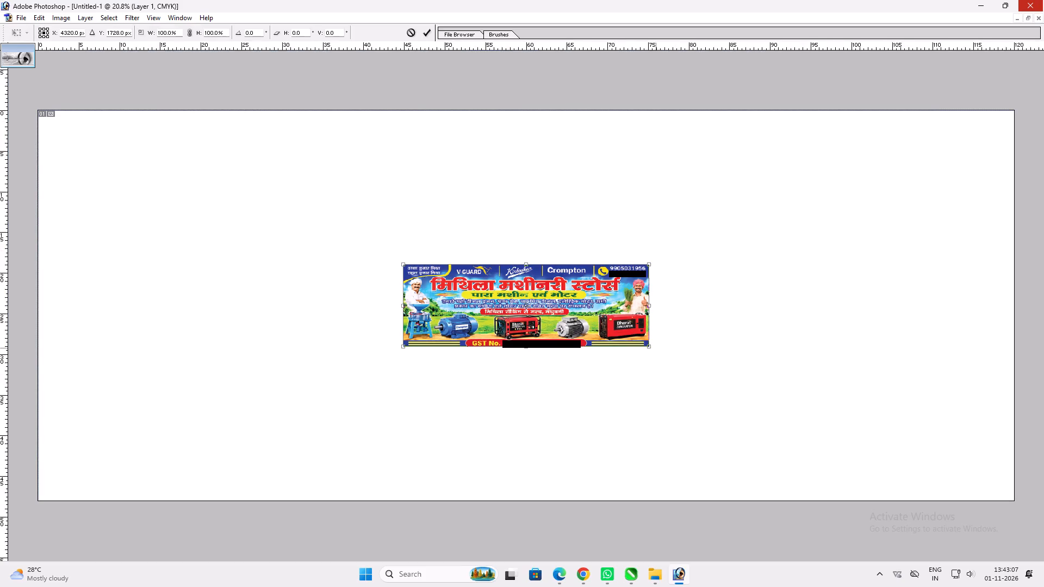
{"action": "left_click_drag", "start_coordinate": [651, 349], "coordinate": [1043, 377], "text": "alt+shift"}
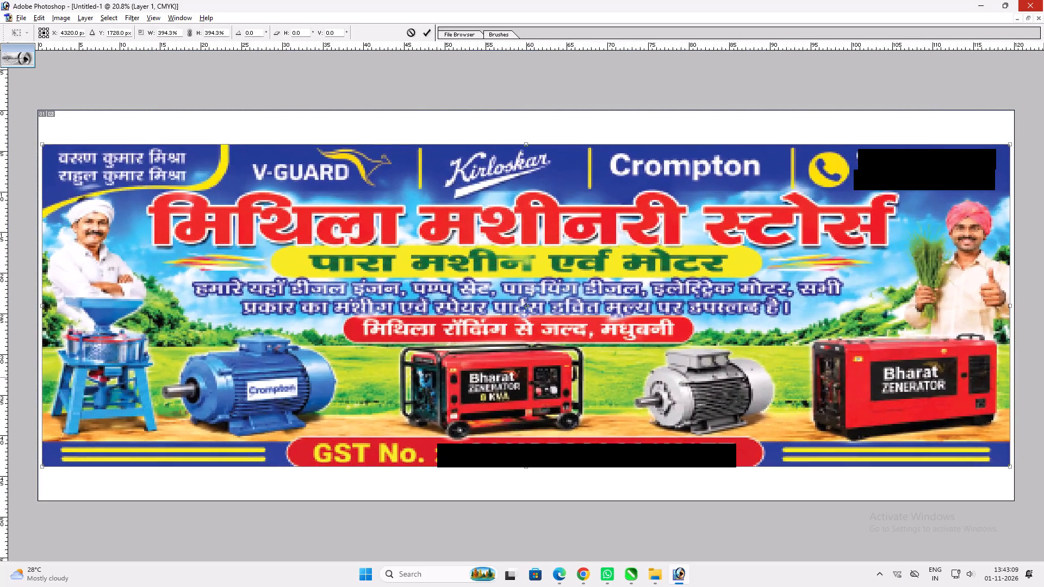
{"action": "left_click_drag", "start_coordinate": [1043, 377], "coordinate": [1043, 382], "text": "alt+shift"}
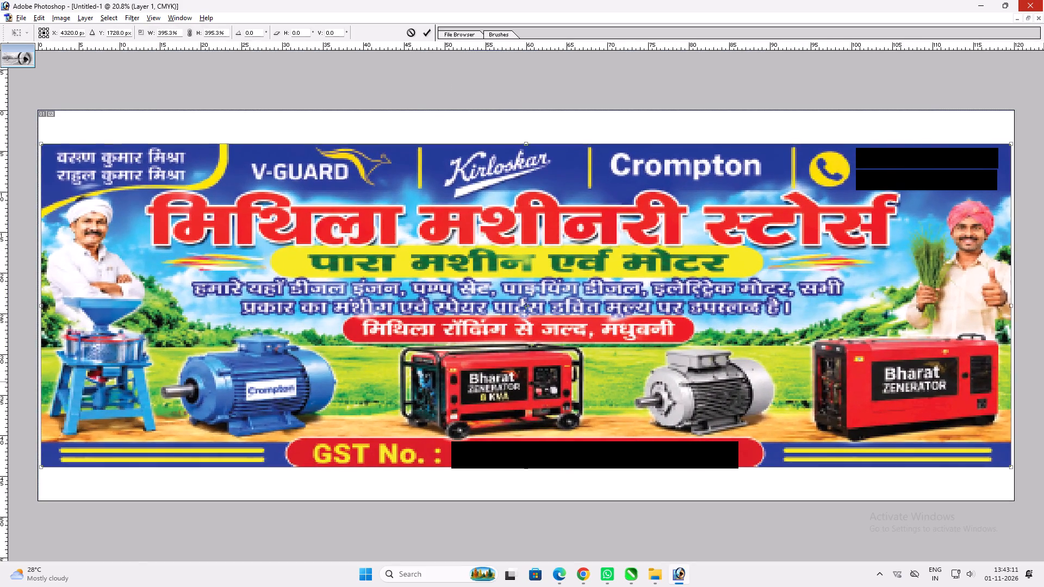
{"action": "left_click_drag", "start_coordinate": [1043, 382], "coordinate": [1043, 384], "text": "alt+shift"}
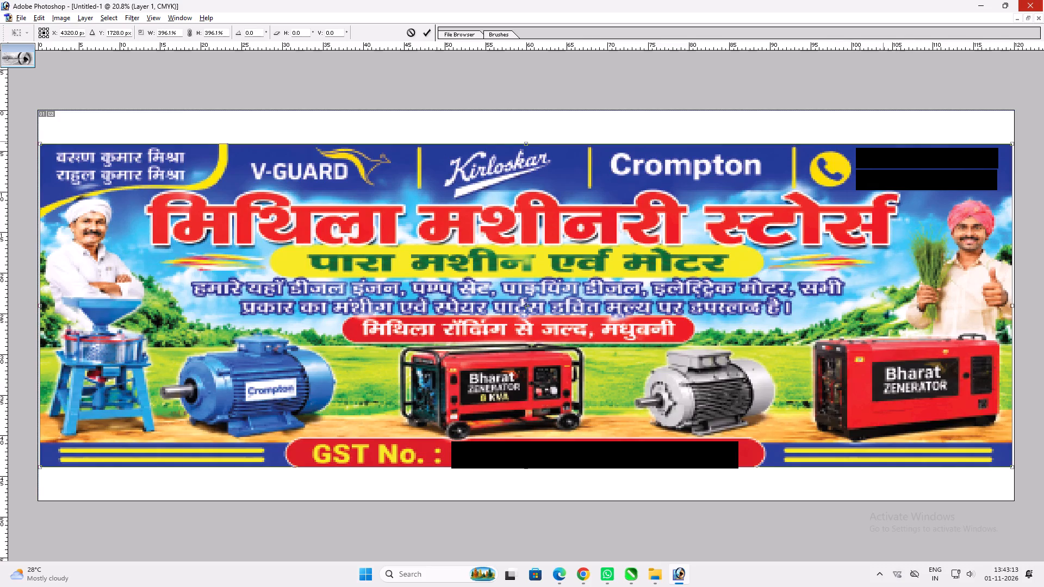
{"action": "left_click_drag", "start_coordinate": [883, 141], "coordinate": [884, 109], "text": "alt+shift"}
{"action": "key", "text": "Return"}
{"action": "key", "text": "v"}
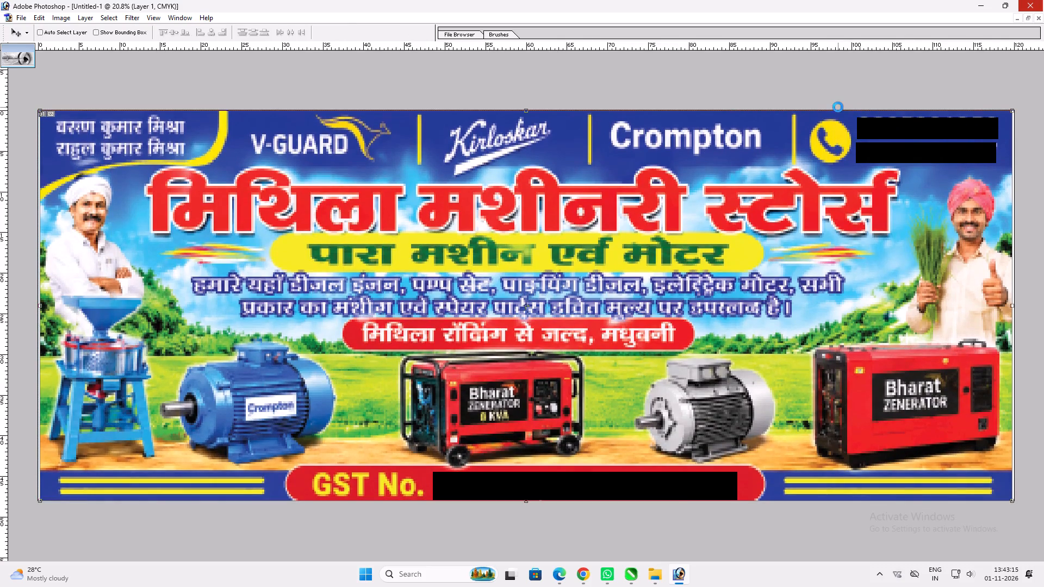
Transform the pasted banner slightly wider so it reaches both side edges of the canvas.
{"action": "scroll", "coordinate": [852, 127], "scroll_direction": "up", "scroll_amount": 4}
{"action": "key", "text": "ctrl+t"}
{"action": "left_click", "coordinate": [860, 205], "text": "alt+shift"}
{"action": "key", "text": "Return"}
{"action": "key", "text": "v"}
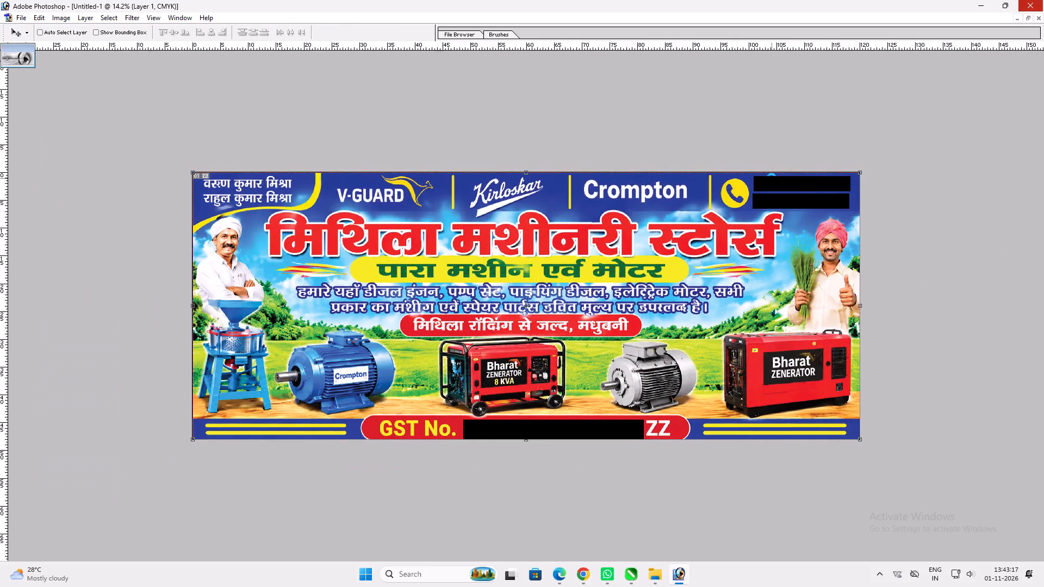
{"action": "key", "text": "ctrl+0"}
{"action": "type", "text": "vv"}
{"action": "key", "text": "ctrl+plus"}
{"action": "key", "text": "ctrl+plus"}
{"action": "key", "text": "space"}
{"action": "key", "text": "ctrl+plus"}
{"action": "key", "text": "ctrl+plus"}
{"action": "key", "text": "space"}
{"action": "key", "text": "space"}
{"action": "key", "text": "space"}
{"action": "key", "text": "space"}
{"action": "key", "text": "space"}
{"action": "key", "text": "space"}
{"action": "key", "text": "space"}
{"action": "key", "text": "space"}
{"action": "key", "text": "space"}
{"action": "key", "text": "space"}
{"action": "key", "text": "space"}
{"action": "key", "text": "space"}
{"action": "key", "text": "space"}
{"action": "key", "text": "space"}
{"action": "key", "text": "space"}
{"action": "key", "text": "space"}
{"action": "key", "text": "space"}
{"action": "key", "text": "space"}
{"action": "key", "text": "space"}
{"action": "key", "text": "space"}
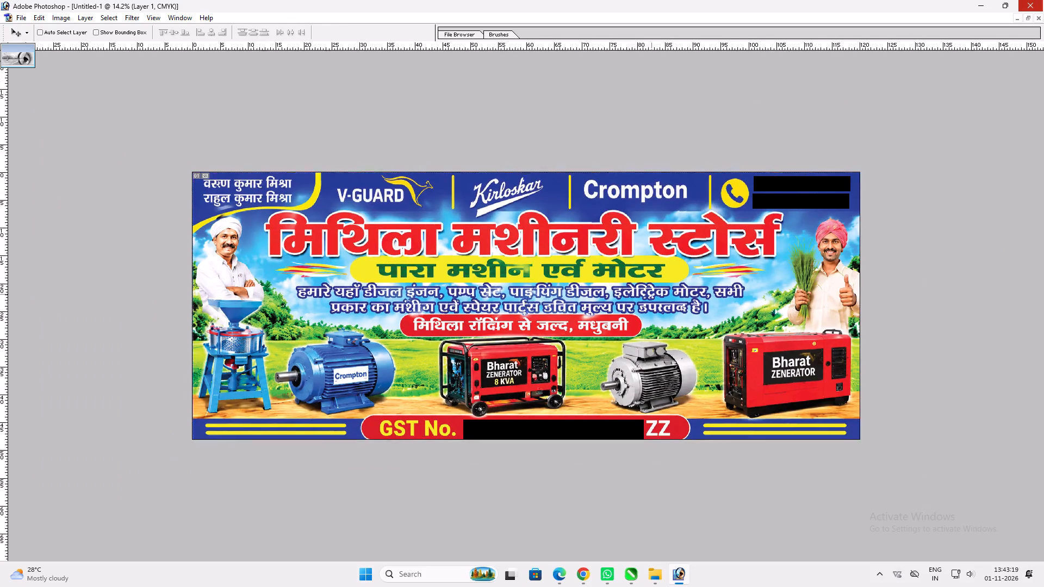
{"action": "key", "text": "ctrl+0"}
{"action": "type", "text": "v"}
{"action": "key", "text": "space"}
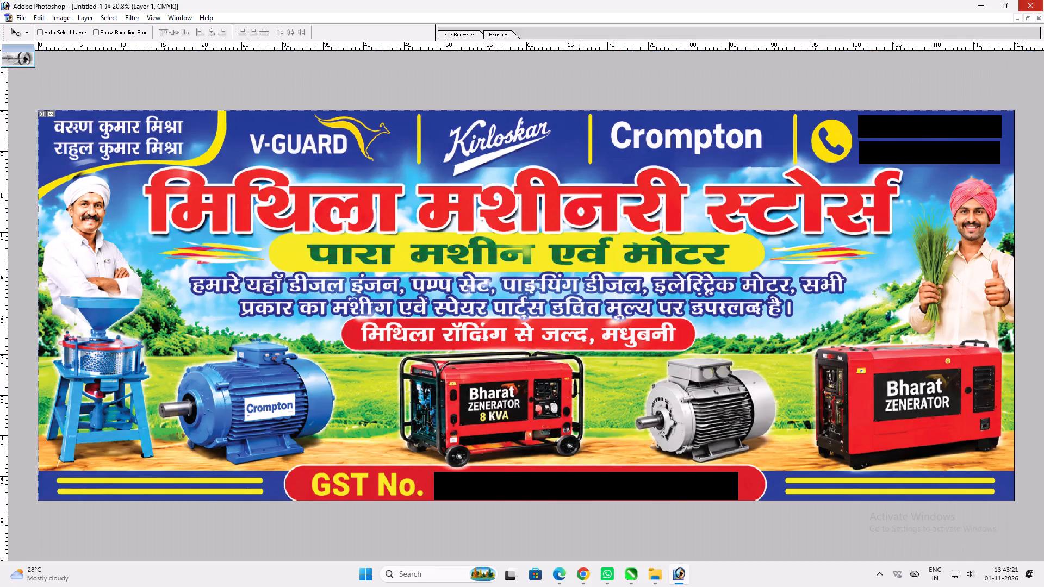
Adjust the banner layer's Levels on the CMYK channel, raising the shadow input level to about 33.
{"action": "key", "text": "ctrl+l"}
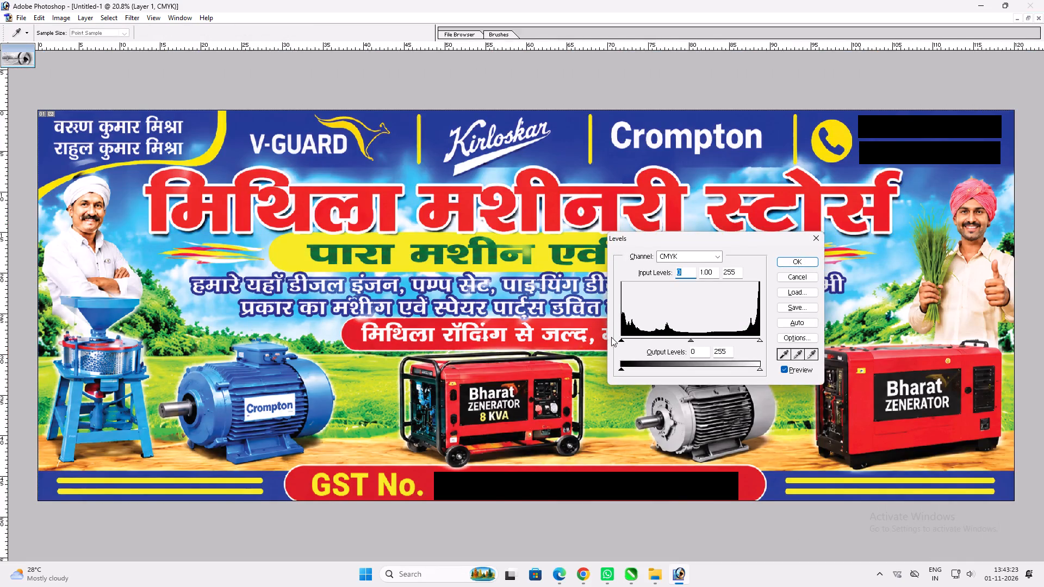
{"action": "left_click_drag", "start_coordinate": [625, 338], "coordinate": [637, 338]}
{"action": "left_click", "coordinate": [637, 339]}
{"action": "key", "text": "Return"}
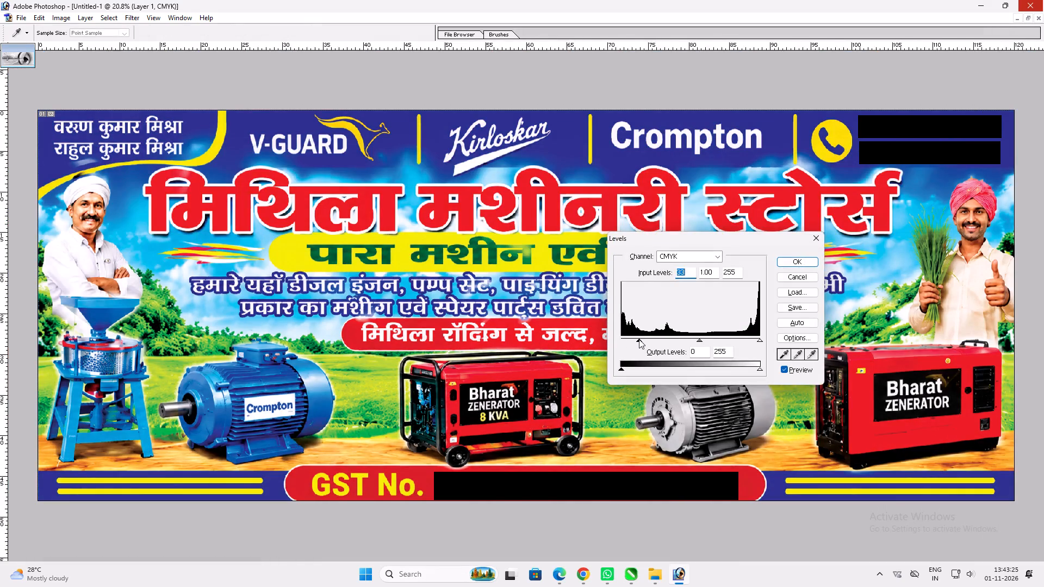
{"action": "key", "text": "v"}
{"action": "key", "text": "space"}
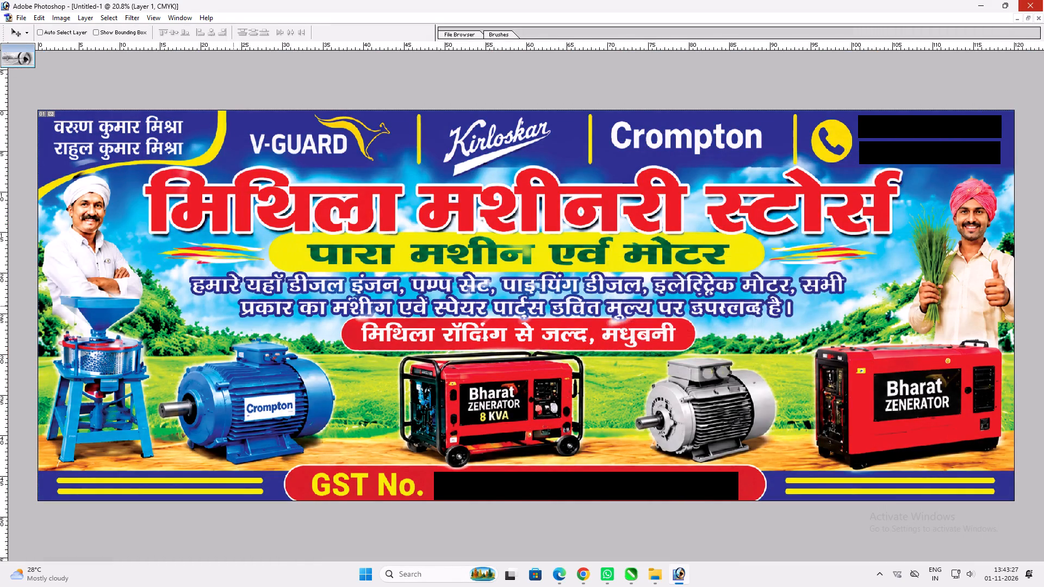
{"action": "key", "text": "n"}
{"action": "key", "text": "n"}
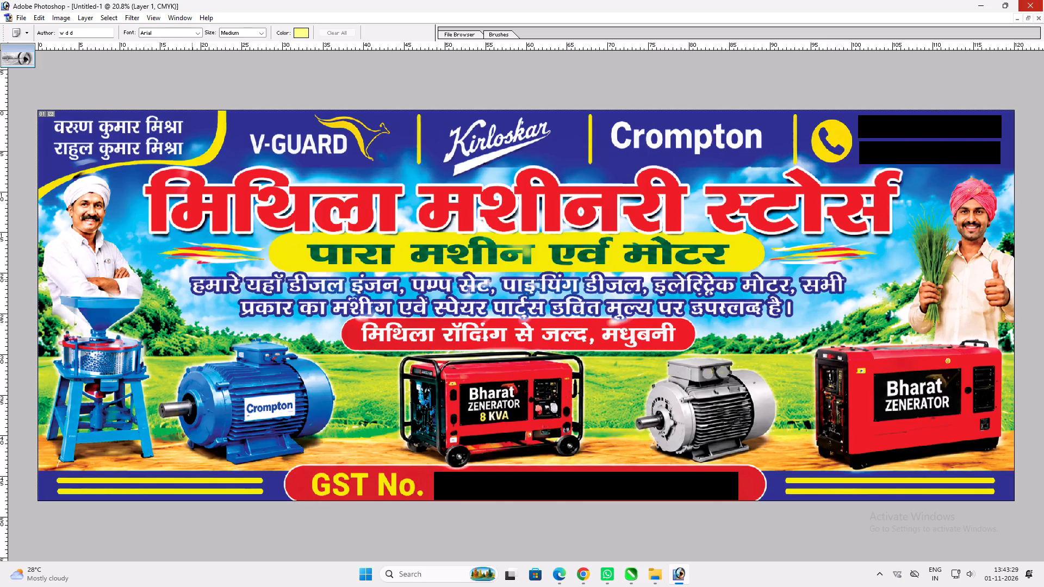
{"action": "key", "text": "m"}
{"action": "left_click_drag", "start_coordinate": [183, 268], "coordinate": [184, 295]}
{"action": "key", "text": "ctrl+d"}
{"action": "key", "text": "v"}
Use the Clone Stamp with a 125-pixel brush to retouch the start of the description text's first line with nearby background.
{"action": "key", "text": "s"}
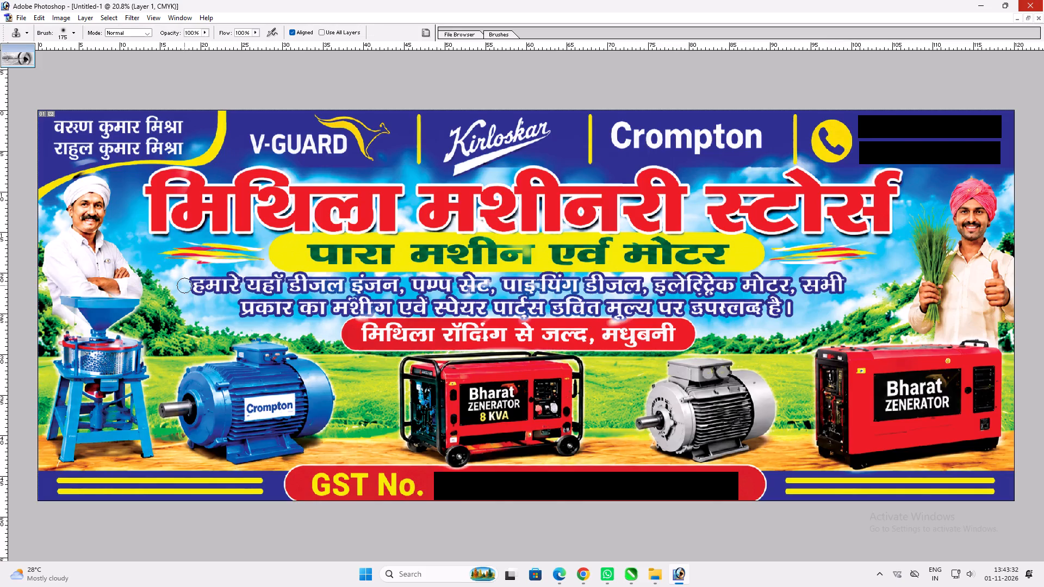
{"action": "key", "text": "bracketleft"}
{"action": "key", "text": "bracketleft"}
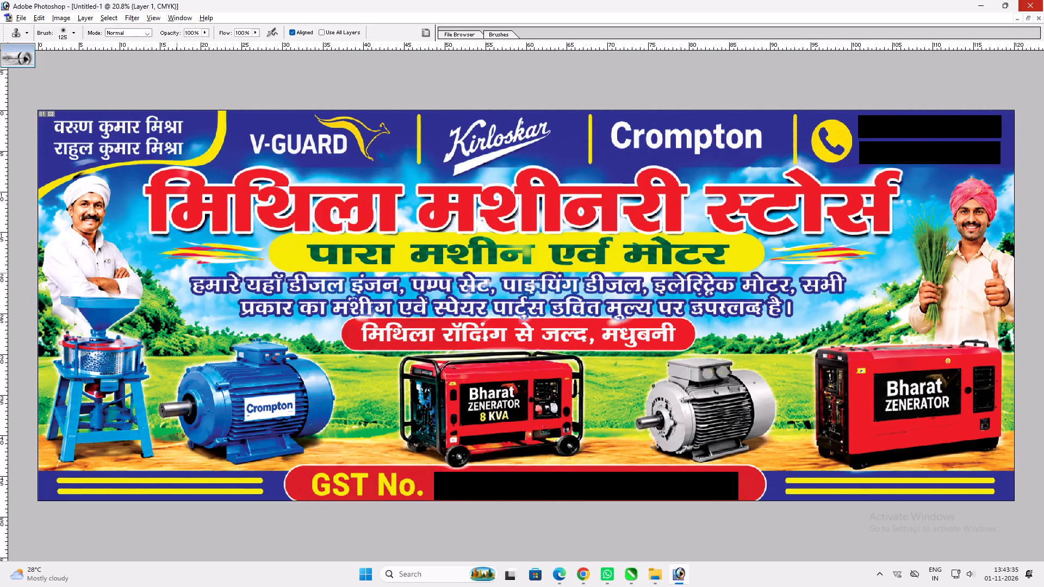
{"action": "left_click", "coordinate": [177, 273], "text": "alt"}
{"action": "left_click_drag", "start_coordinate": [187, 276], "coordinate": [195, 278]}
{"action": "triple_click", "coordinate": [195, 278]}
{"action": "left_click", "coordinate": [198, 280]}
In the file-opening dialog for 01.11.2026, move the two Avinash Paw Bhaji files, 6x19 and 6x32, into the ok Print folder.
{"action": "key", "text": "ctrl+o"}
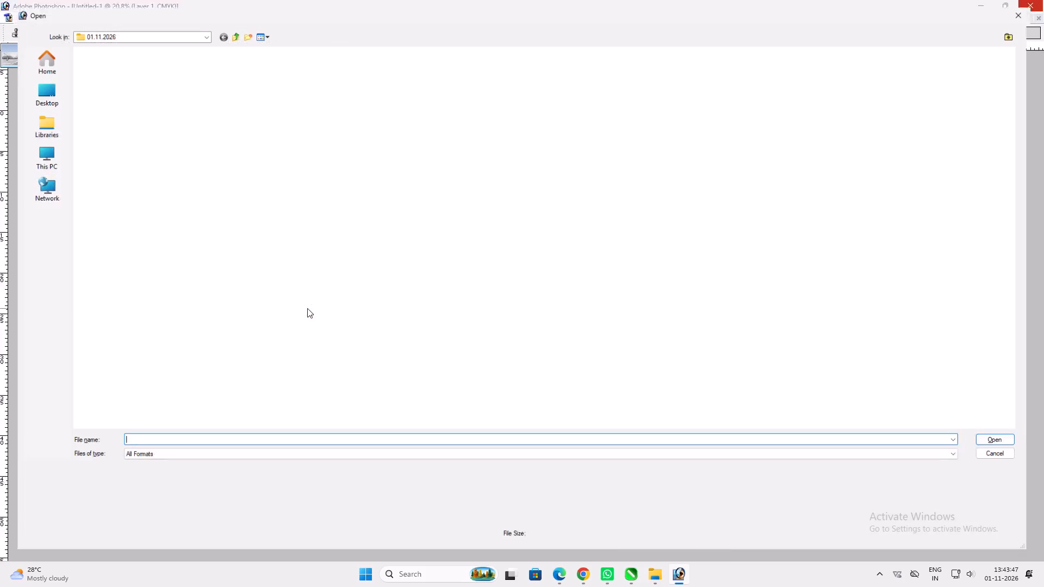
{"action": "left_click_drag", "start_coordinate": [730, 131], "coordinate": [656, 81]}
{"action": "left_click_drag", "start_coordinate": [661, 82], "coordinate": [258, 51]}
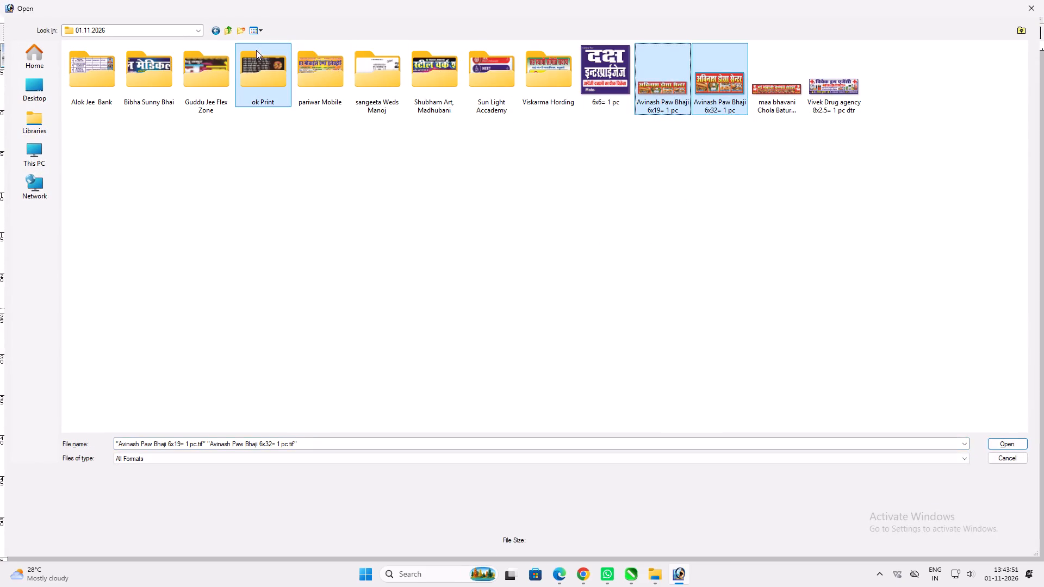
Open the file maa bhavani Chola Batura 15x3= 1 dstr ff from the 01.11.2026 folder.
{"action": "left_click", "coordinate": [638, 113]}
{"action": "left_click", "coordinate": [644, 104]}
{"action": "key", "text": "Return"}
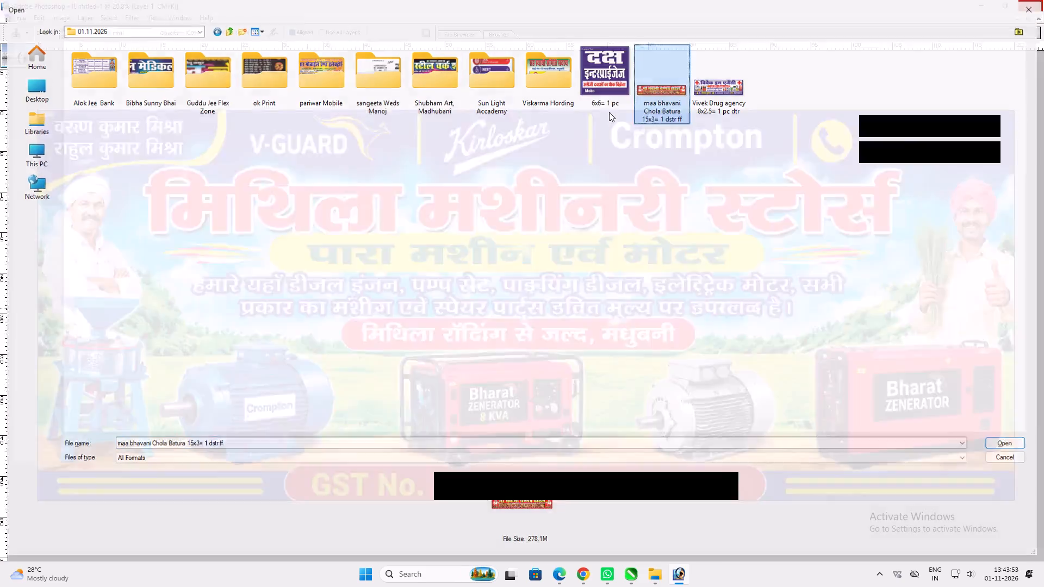
{"action": "key", "text": "space"}
Resize the maa bhavani hotel banner's document size to 72 inches wide and 48 inches high.
{"action": "key", "text": "alt+i"}
{"action": "key", "text": "alt+i"}
{"action": "key", "text": "Tab"}
{"action": "key", "text": "Tab"}
{"action": "key", "text": "Tab"}
{"action": "key", "text": "Tab"}
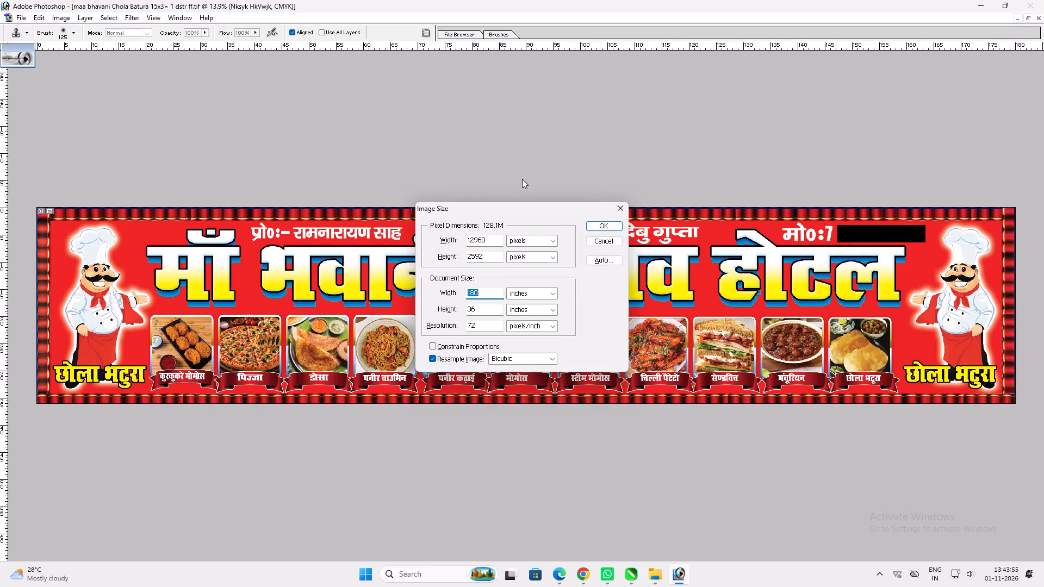
{"action": "key", "text": "7"}
{"action": "type", "text": "22"}
{"action": "key", "text": "Tab"}
{"action": "key", "text": "shift+Tab"}
{"action": "type", "text": "72"}
{"action": "key", "text": "Tab"}
{"action": "key", "text": "4"}
{"action": "key", "text": "8"}
{"action": "key", "text": "Tab"}
{"action": "key", "text": "4"}
{"action": "key", "text": "8"}
{"action": "key", "text": "Tab"}
{"action": "key", "text": "Return"}
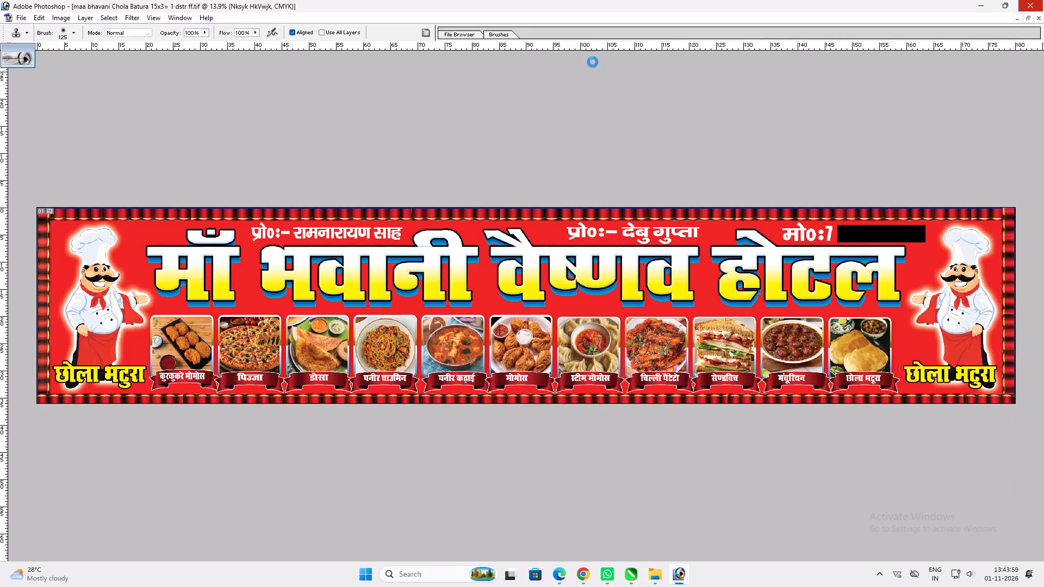
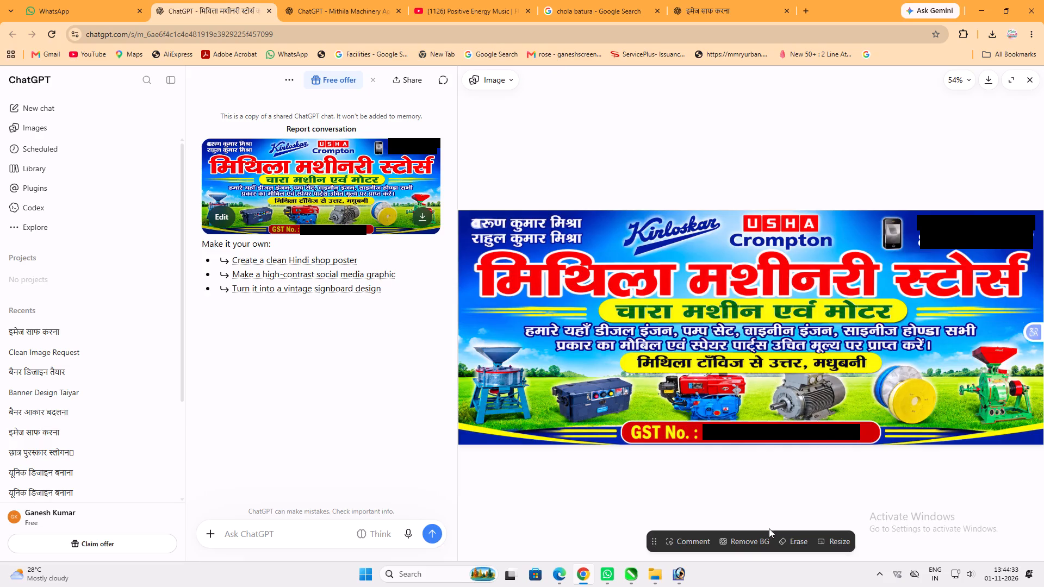
Switch to Photoshop, paste the copied machinery store banner into the Untitled-1 document and scale it to fill the canvas.
{"action": "left_click", "coordinate": [679, 572]}
{"action": "key", "text": "ctrl+0"}
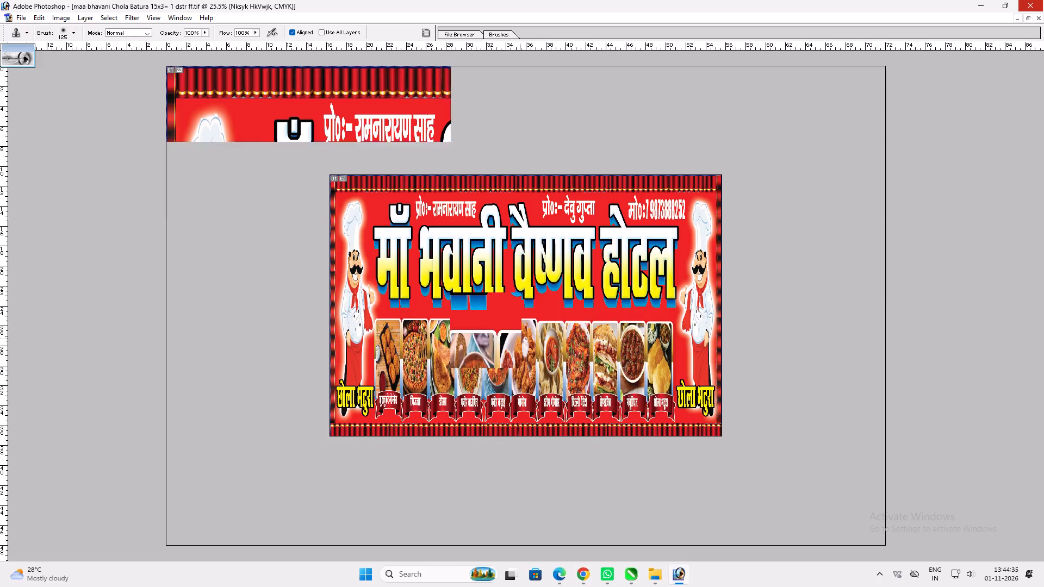
{"action": "key", "text": "ctrl+Tab"}
{"action": "key", "text": "ctrl+v"}
{"action": "key", "text": "ctrl+t"}
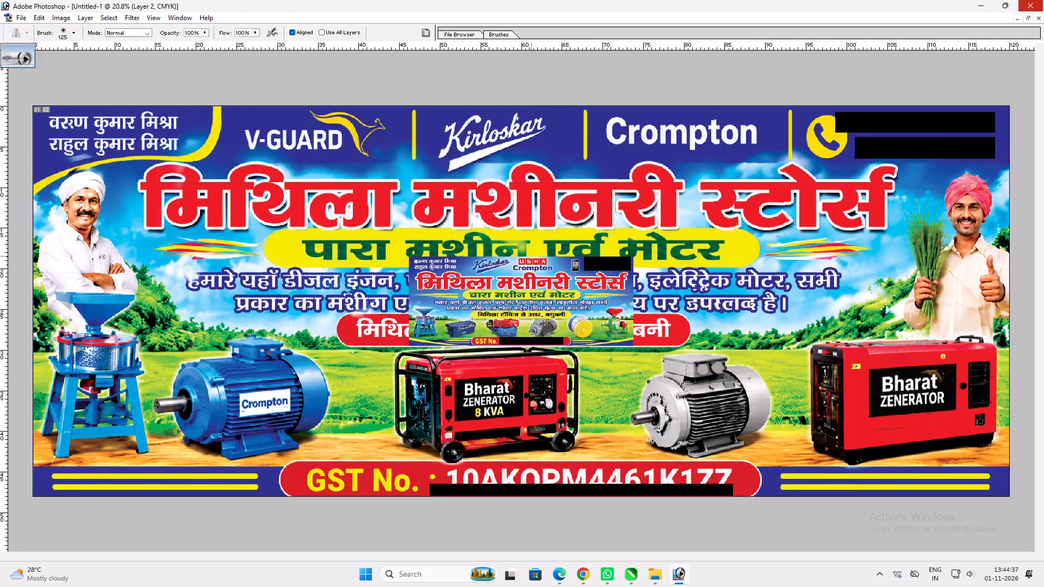
{"action": "left_click_drag", "start_coordinate": [631, 345], "coordinate": [1017, 429], "text": "alt+shift"}
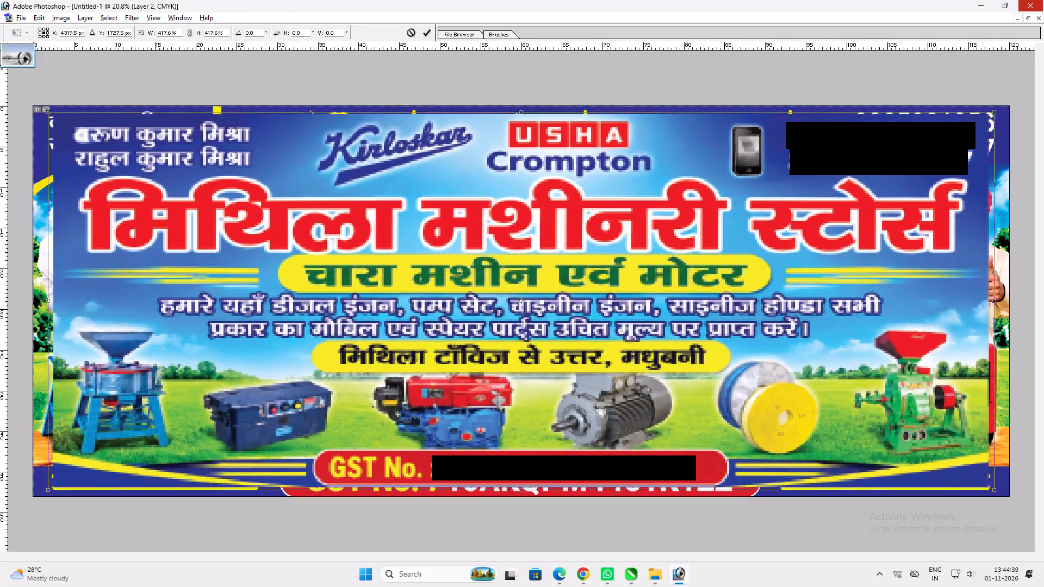
{"action": "left_click_drag", "start_coordinate": [1017, 429], "coordinate": [1033, 434], "text": "alt+shift"}
{"action": "key", "text": "Return"}
{"action": "key", "text": "v"}
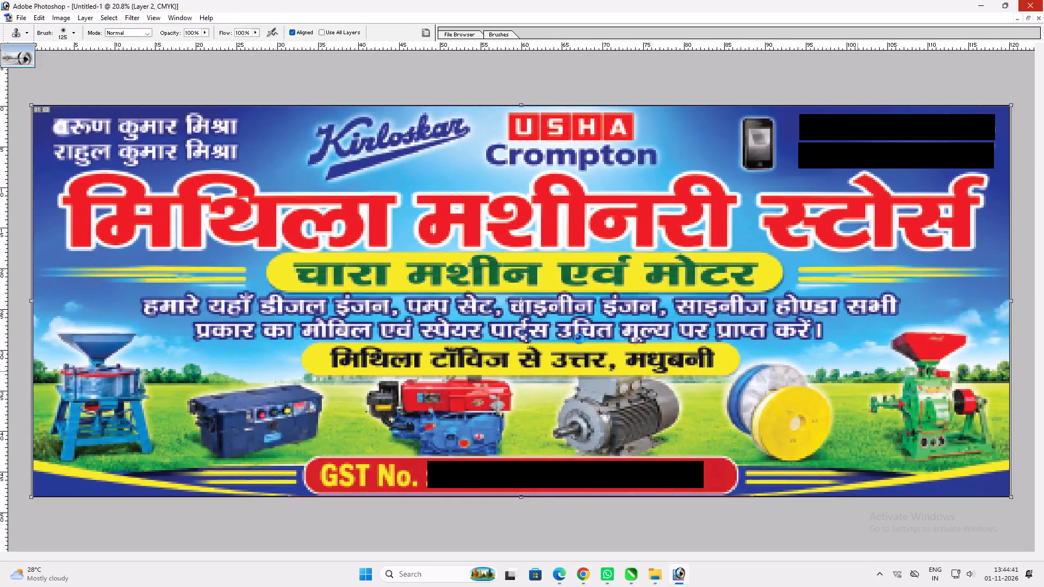
Adjust the pasted banner's Levels with input black at 40 and input white at 249.
{"action": "key", "text": "ctrl+l"}
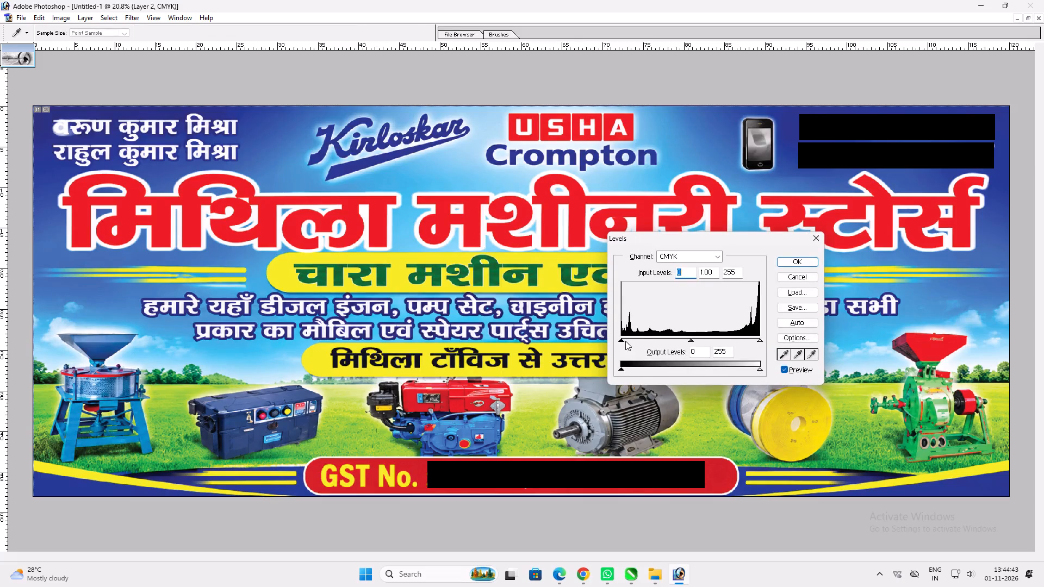
{"action": "left_click_drag", "start_coordinate": [629, 341], "coordinate": [643, 339]}
{"action": "left_click", "coordinate": [757, 339]}
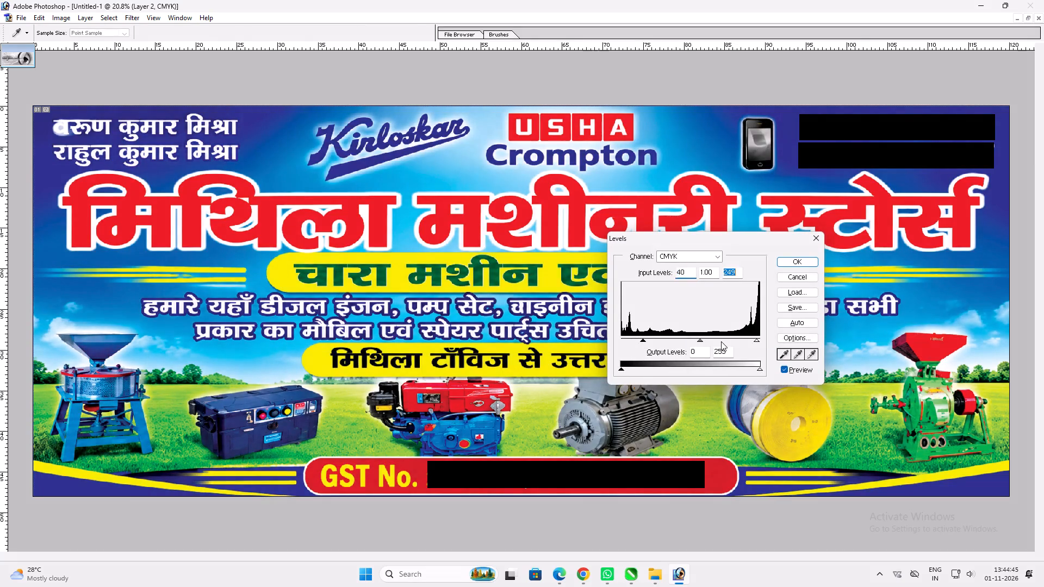
{"action": "key", "text": "Return"}
{"action": "key", "text": "v"}
Add placeholder text fff at the yellow band below the shop name and colour it C 0, M 100, Y 100.
{"action": "key", "text": "ctrl+plus"}
{"action": "key", "text": "space"}
{"action": "key", "text": "space"}
{"action": "key", "text": "space"}
{"action": "key", "text": "space"}
{"action": "key", "text": "ctrl+0"}
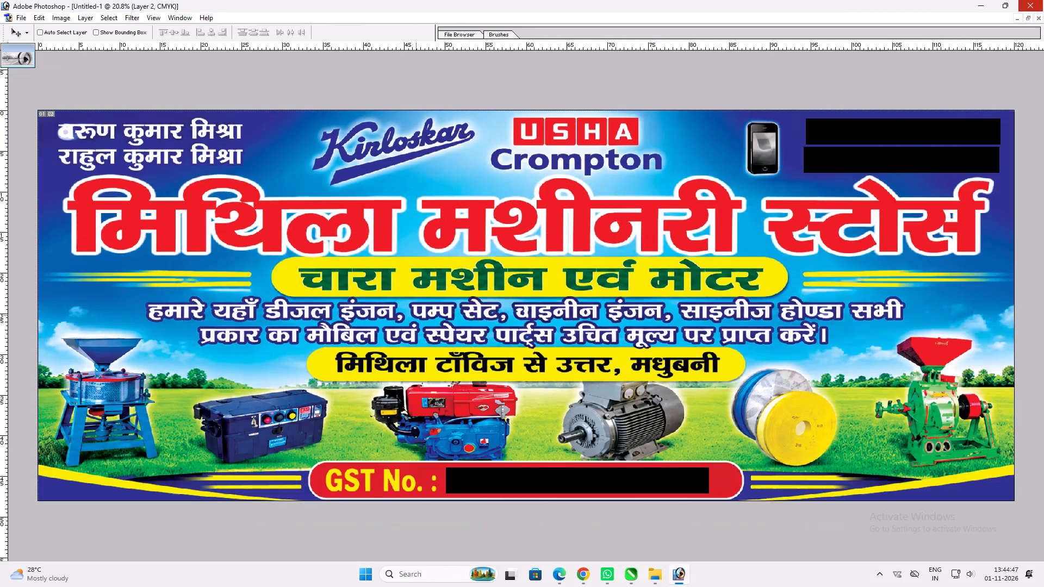
{"action": "key", "text": "t"}
{"action": "key", "text": "t"}
{"action": "key", "text": "t"}
{"action": "key", "text": "t"}
{"action": "type", "text": "tt"}
{"action": "key", "text": "t"}
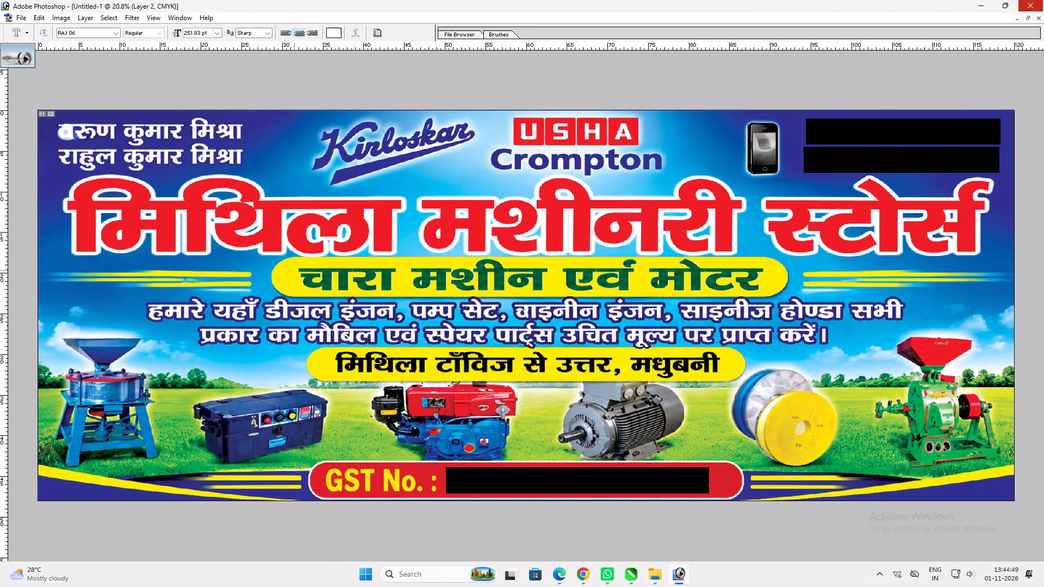
{"action": "type", "text": "tt"}
{"action": "left_click", "coordinate": [294, 270]}
{"action": "key", "text": "f"}
{"action": "type", "text": "ff"}
{"action": "key", "text": "ctrl+a"}
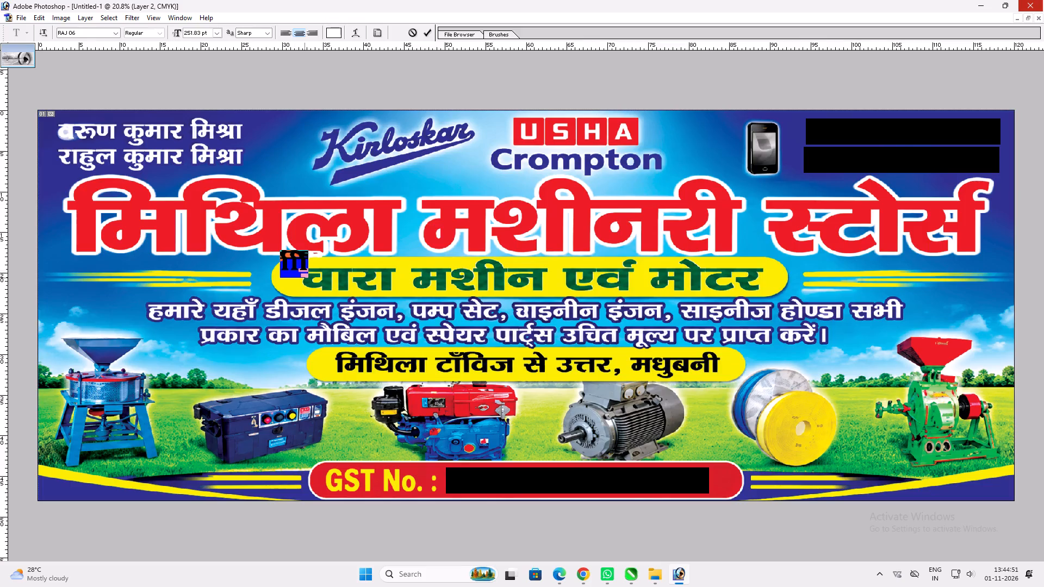
{"action": "left_click", "coordinate": [330, 32]}
{"action": "type", "text": "100"}
{"action": "key", "text": "Tab"}
{"action": "key", "text": "shift+Tab"}
{"action": "key", "text": "0"}
{"action": "key", "text": "Tab"}
{"action": "type", "text": "100"}
{"action": "key", "text": "Tab"}
{"action": "type", "text": "100"}
{"action": "key", "text": "Tab"}
{"action": "key", "text": "Return"}
{"action": "key", "text": "Return"}
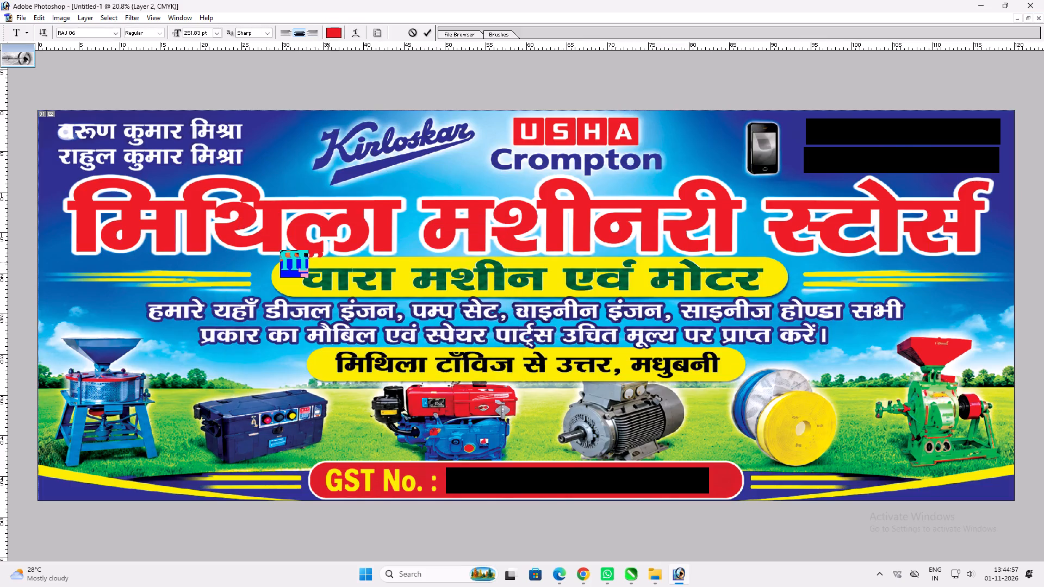
Replace the placeholder with चारा मशीन एवं मोटर, टूल्स and move it onto the yellow band.
{"action": "left_click", "coordinate": [301, 258]}
{"action": "key", "text": "ctrl+Return"}
{"action": "left_click", "coordinate": [290, 266]}
{"action": "key", "text": "ctrl+a"}
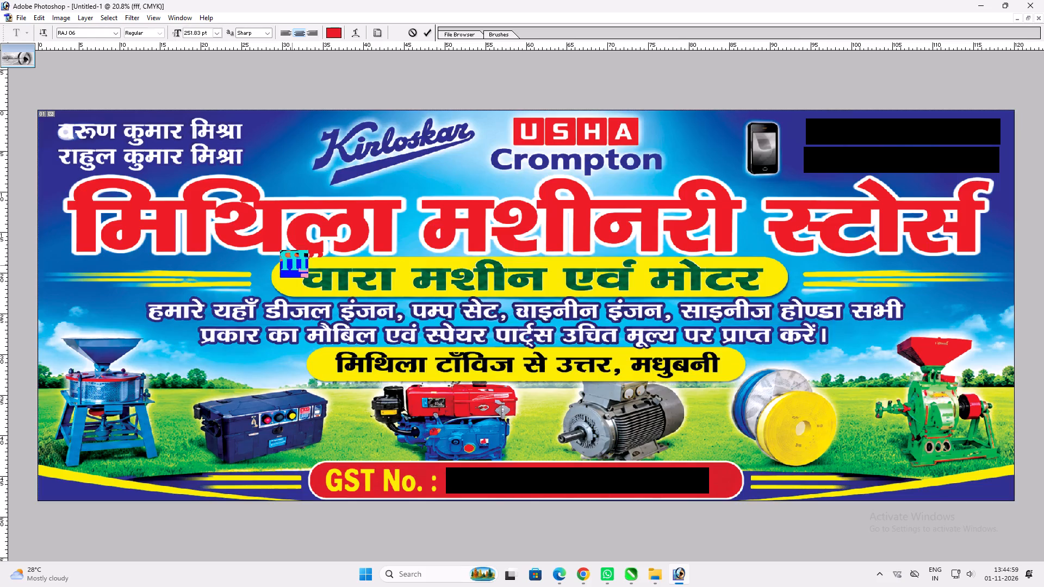
{"action": "type", "text": "pkjk e'khu ,oa"}
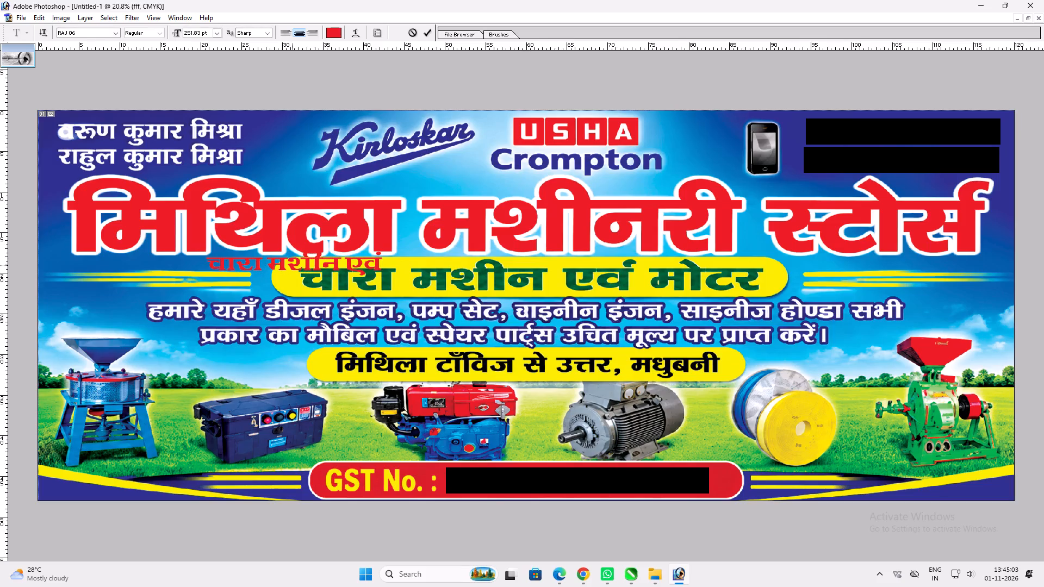
{"action": "key", "text": "space"}
{"action": "type", "text": "eksV"}
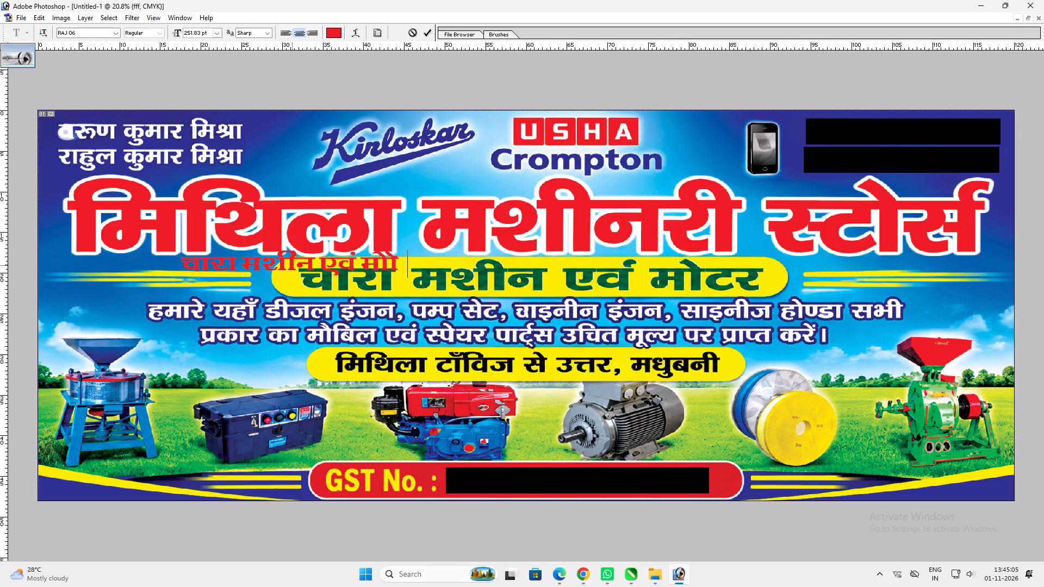
{"action": "key", "text": "j"}
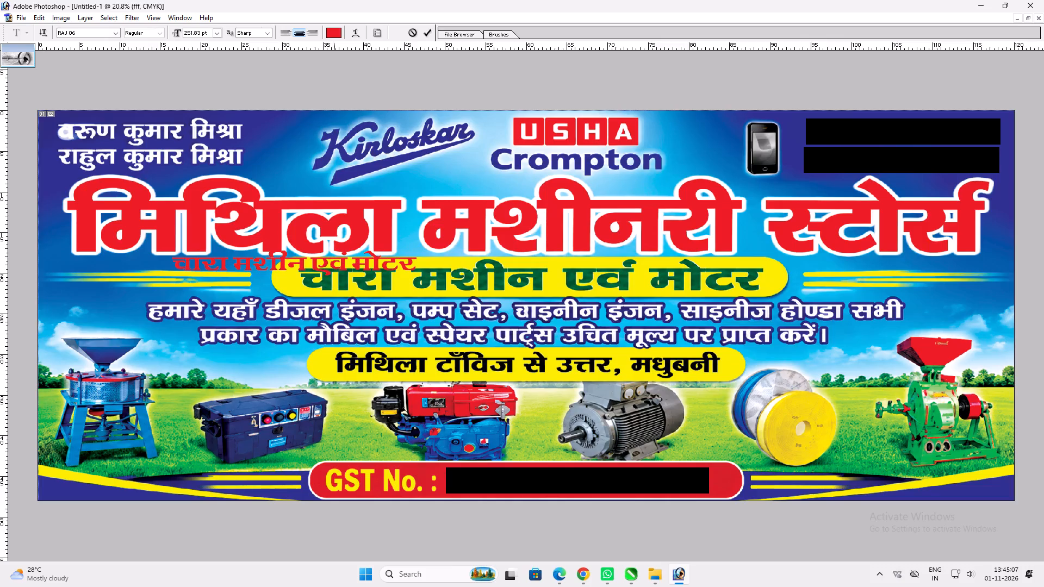
{"action": "type", "text": "] Vw"}
{"action": "type", "text": "Yl"}
{"action": "key", "text": "Return"}
{"action": "type", "text": "vvv"}
{"action": "left_click_drag", "start_coordinate": [336, 269], "coordinate": [488, 282]}
Change the font of the new red text line to RAJ 02.
{"action": "key", "text": "t"}
{"action": "left_click", "coordinate": [481, 280]}
{"action": "key", "text": "ctrl+a"}
{"action": "left_click", "coordinate": [72, 29]}
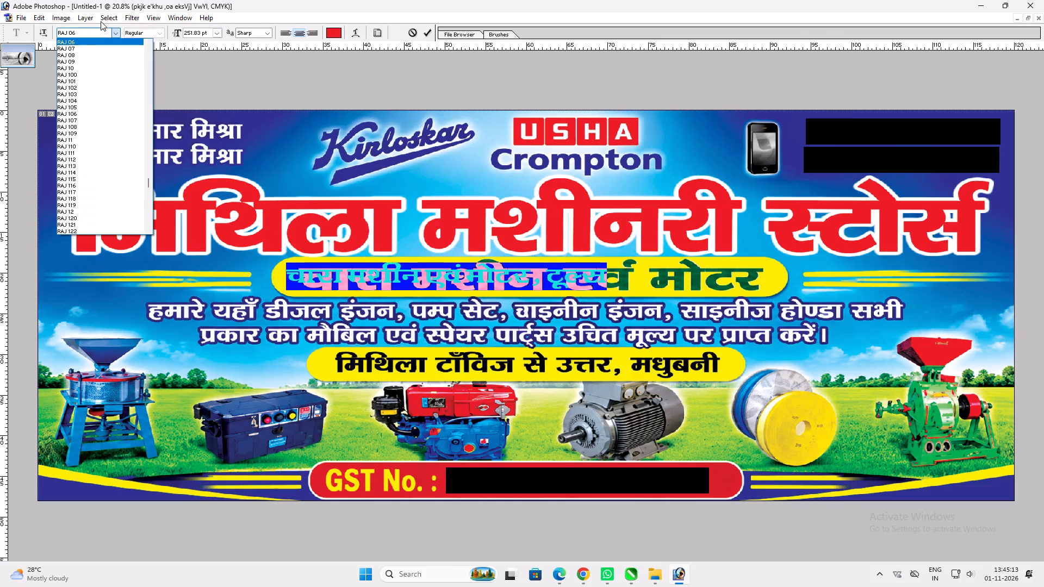
{"action": "double_click", "coordinate": [93, 31]}
{"action": "key", "text": "Up"}
{"action": "key", "text": "Up"}
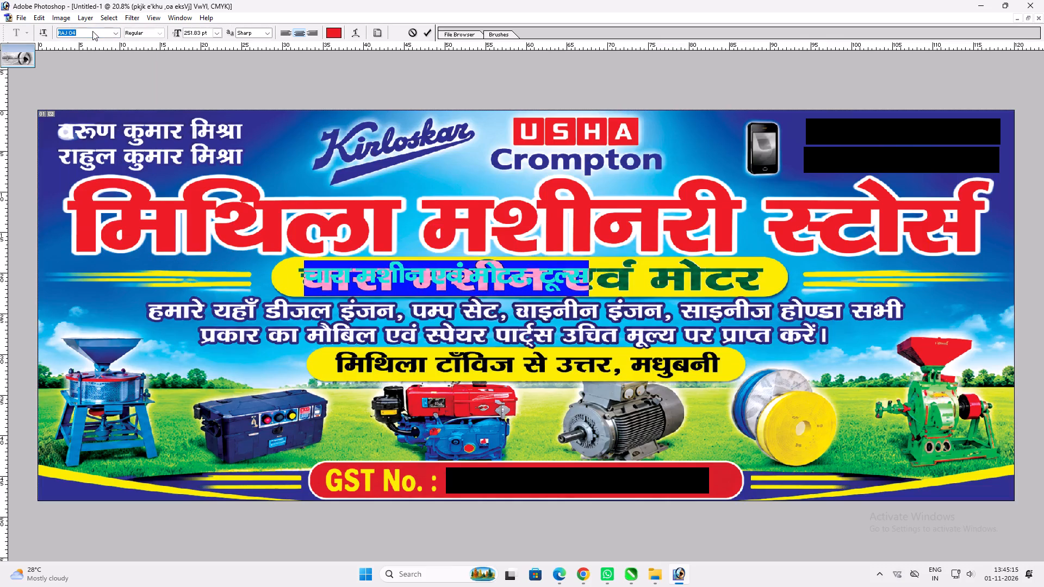
{"action": "key", "text": "Up"}
{"action": "key", "text": "Up"}
{"action": "key", "text": "Return"}
{"action": "key", "text": "Return"}
{"action": "type", "text": "vv"}
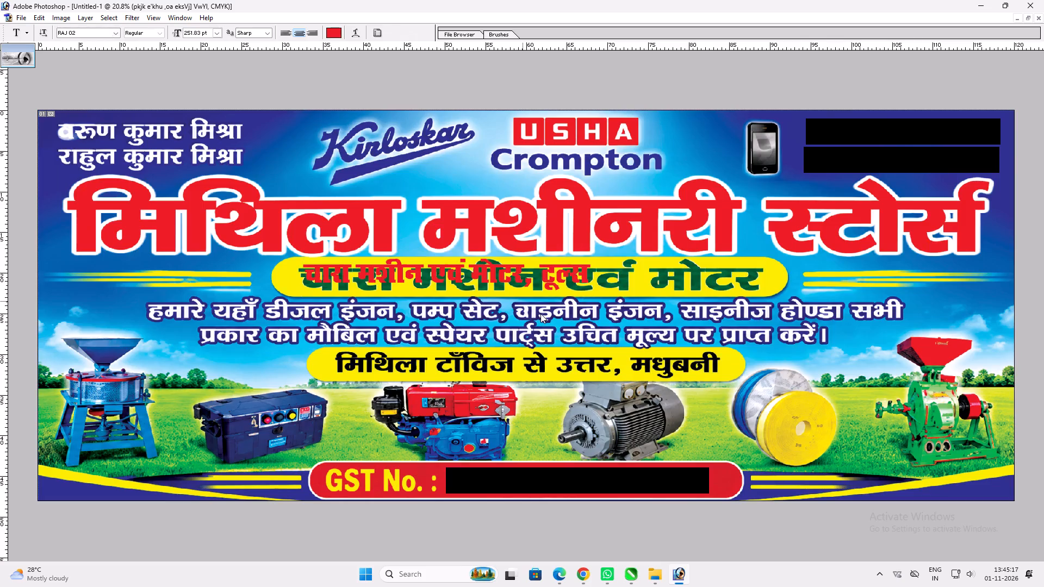
Reposition the red text line and stretch it horizontally to span the old green lettering on the yellow band.
{"action": "key", "text": "v"}
{"action": "left_click_drag", "start_coordinate": [495, 283], "coordinate": [483, 284]}
{"action": "key", "text": "ctrl+t"}
{"action": "left_click_drag", "start_coordinate": [575, 282], "coordinate": [601, 283], "text": "shift"}
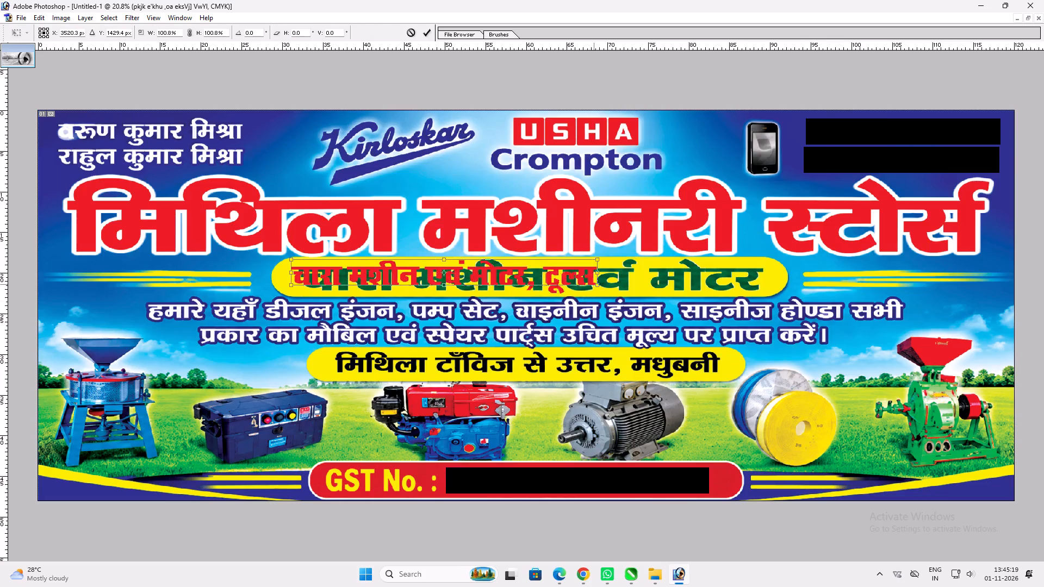
{"action": "left_click_drag", "start_coordinate": [601, 283], "coordinate": [606, 282], "text": "shift"}
{"action": "left_click_drag", "start_coordinate": [608, 275], "coordinate": [753, 266], "text": "shift"}
{"action": "key", "text": "shift+Return"}
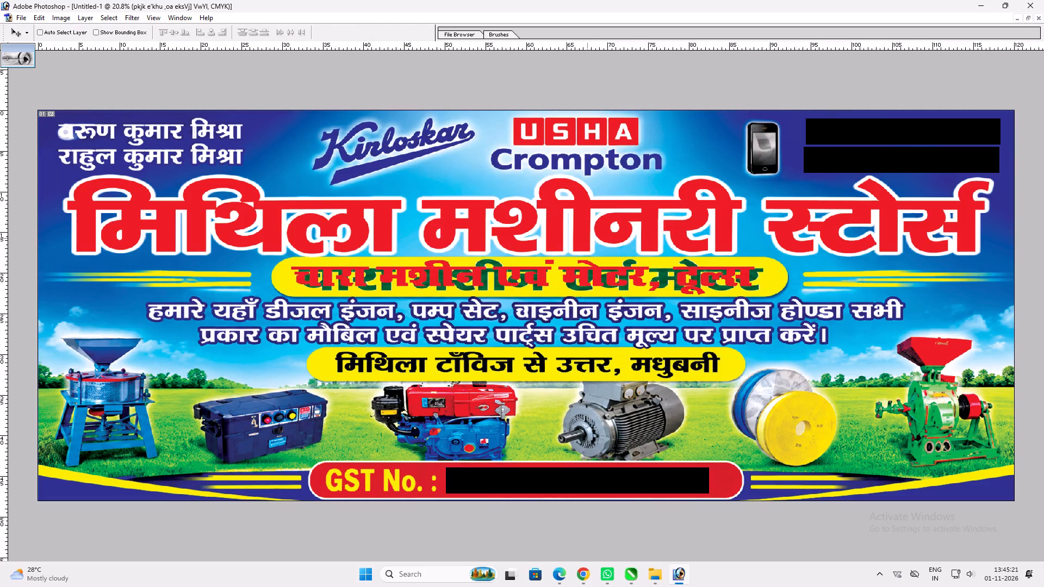
Add an 11 px white outside stroke to the red text line.
{"action": "key", "text": "alt+l"}
{"action": "key", "text": "alt+y"}
{"action": "key", "text": "k"}
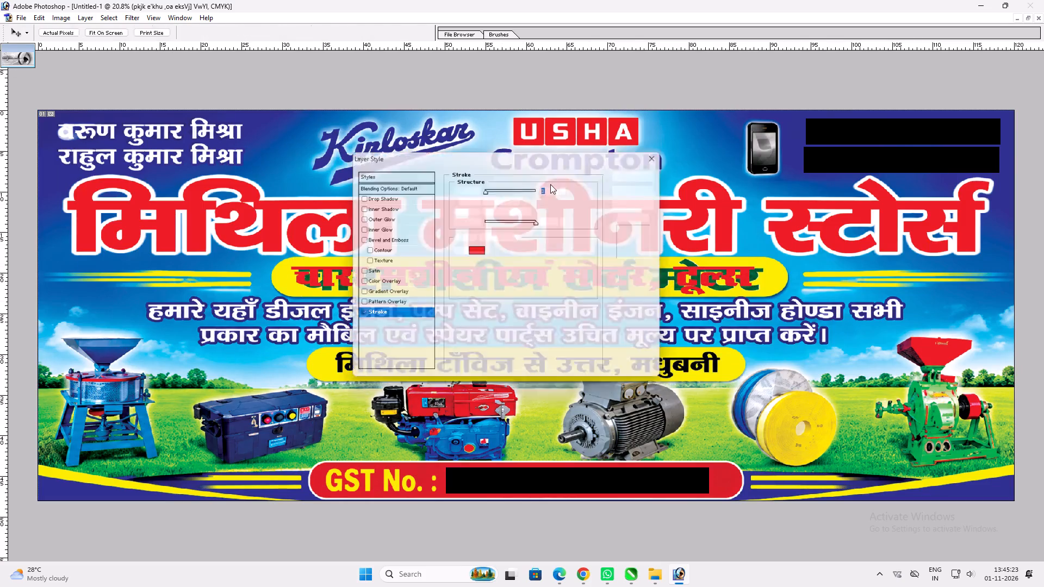
{"action": "scroll", "coordinate": [661, 308], "scroll_direction": "up", "scroll_amount": 3}
{"action": "left_click", "coordinate": [480, 253]}
{"action": "left_click_drag", "start_coordinate": [287, 298], "coordinate": [142, 168]}
{"action": "key", "text": "Return"}
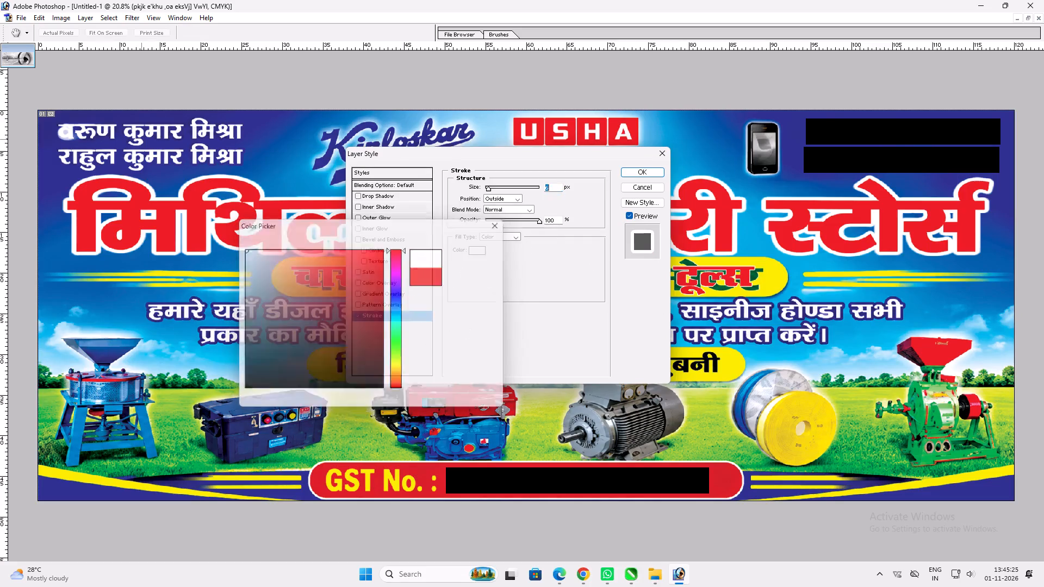
{"action": "scroll", "coordinate": [351, 167], "scroll_direction": "up", "scroll_amount": 5}
{"action": "key", "text": "Return"}
{"action": "type", "text": "vv"}
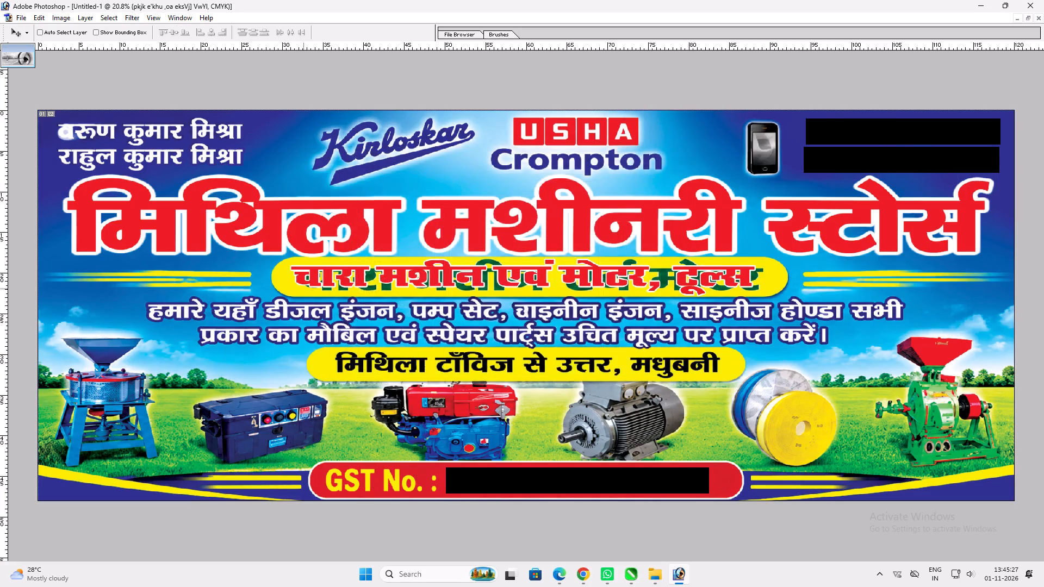
On the banner image layer, stretch a clean strip of the yellow band over the old green lettering and deselect.
{"action": "right_click", "coordinate": [299, 286]}
{"action": "left_click", "coordinate": [314, 292]}
{"action": "key", "text": "m"}
{"action": "left_click_drag", "start_coordinate": [285, 264], "coordinate": [289, 289]}
{"action": "key", "text": "ctrl+t"}
{"action": "left_click_drag", "start_coordinate": [291, 277], "coordinate": [769, 292]}
{"action": "left_click_drag", "start_coordinate": [755, 292], "coordinate": [747, 295]}
{"action": "left_click_drag", "start_coordinate": [731, 263], "coordinate": [737, 261]}
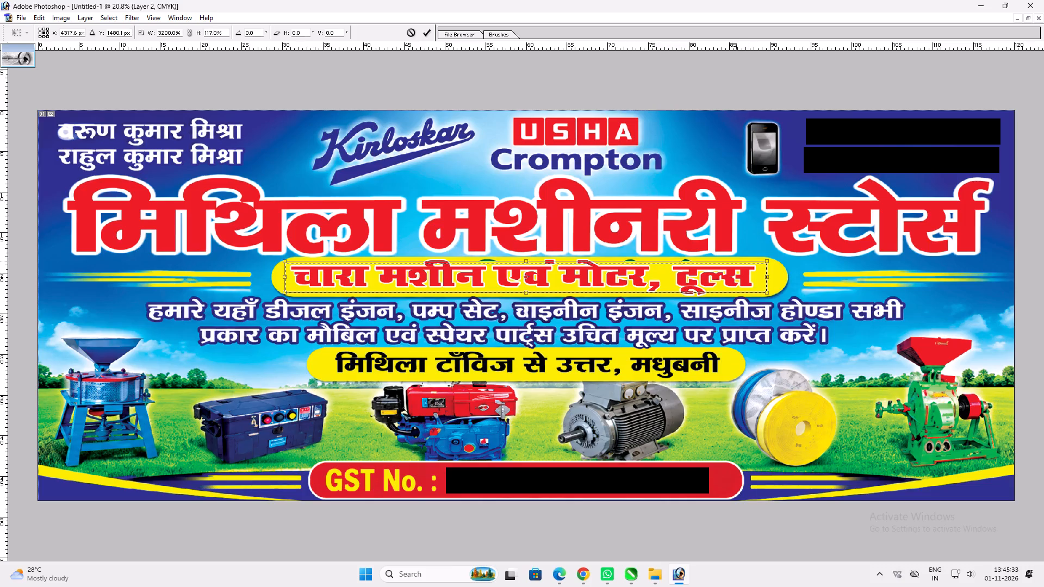
{"action": "left_click_drag", "start_coordinate": [737, 261], "coordinate": [739, 259]}
{"action": "key", "text": "Return"}
{"action": "key", "text": "ctrl+d"}
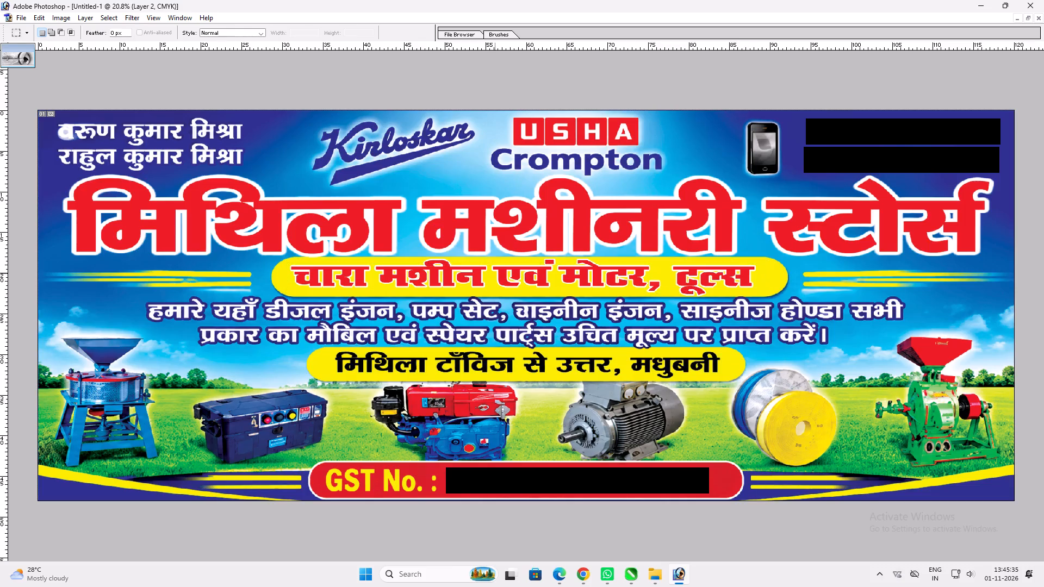
Rearrange the red text line to read चारा मशीन, मोटर एवं टूल्स.
{"action": "key", "text": "t"}
{"action": "key", "text": "t"}
{"action": "left_click_drag", "start_coordinate": [556, 282], "coordinate": [503, 278]}
{"action": "key", "text": "ctrl+x"}
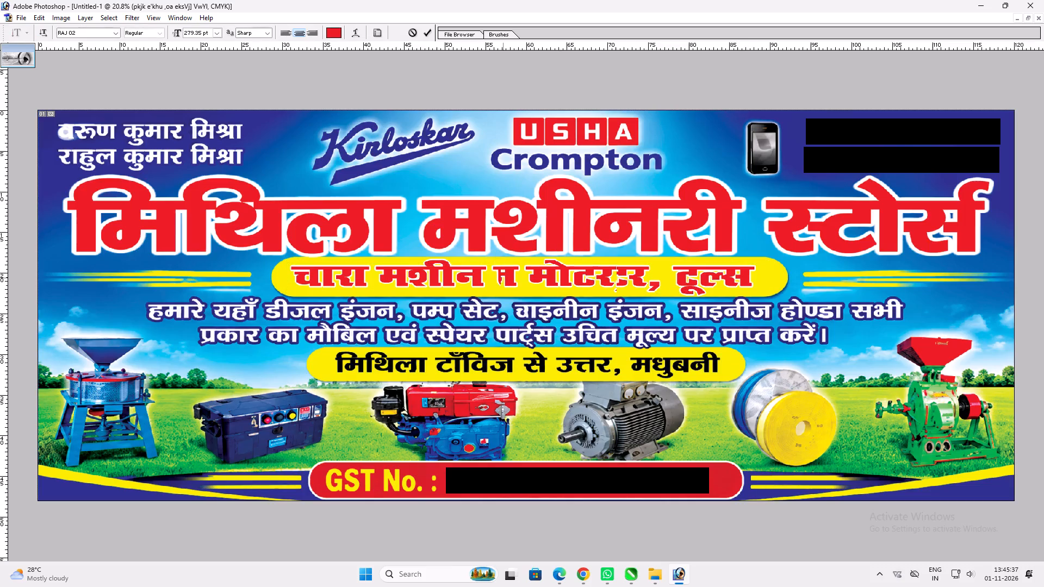
{"action": "left_click_drag", "start_coordinate": [618, 287], "coordinate": [628, 286]}
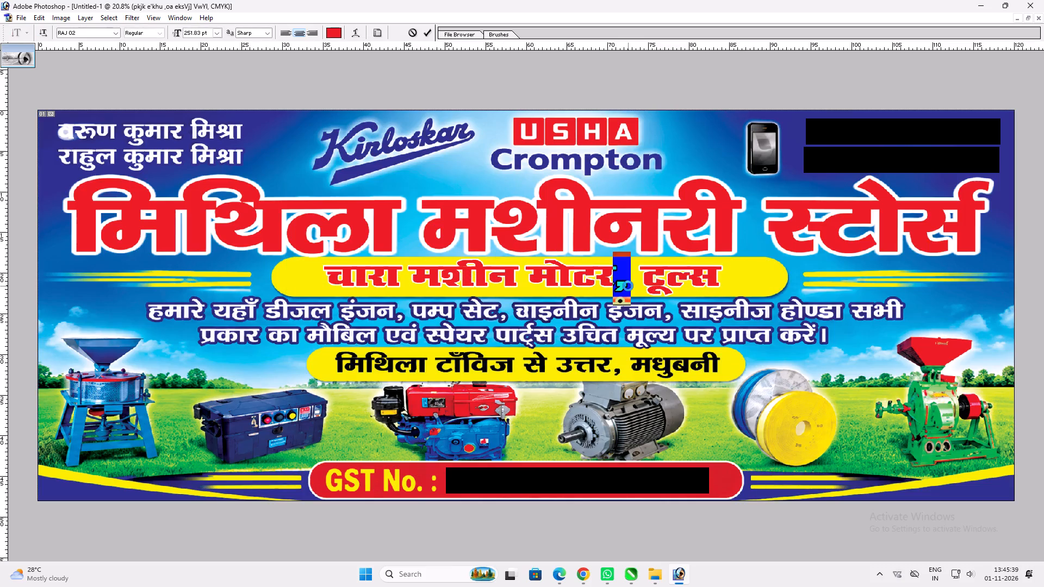
{"action": "left_click", "coordinate": [526, 282]}
{"action": "key", "text": "BackSpace"}
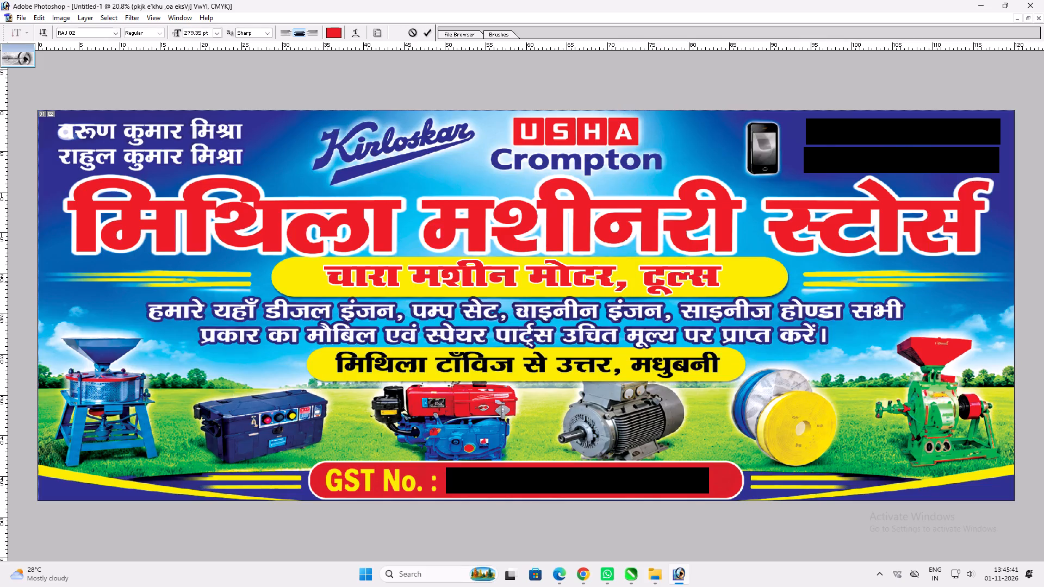
{"action": "type", "text": "]"}
{"action": "key", "text": "space"}
{"action": "left_click_drag", "start_coordinate": [629, 284], "coordinate": [639, 284]}
{"action": "key", "text": "ctrl+v"}
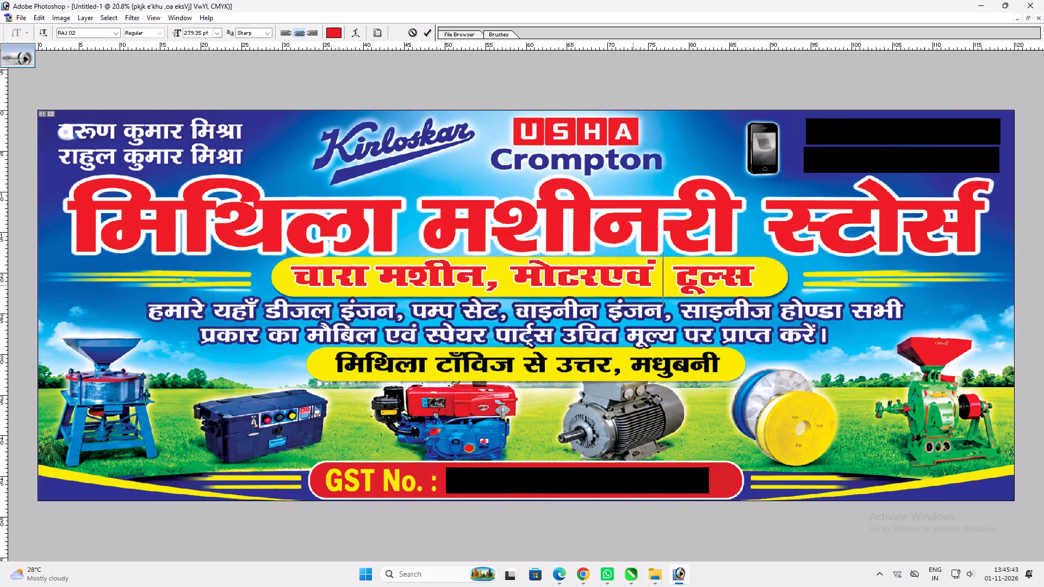
{"action": "left_click", "coordinate": [607, 272]}
{"action": "key", "text": "space"}
{"action": "left_click", "coordinate": [694, 278]}
{"action": "left_click", "coordinate": [683, 275]}
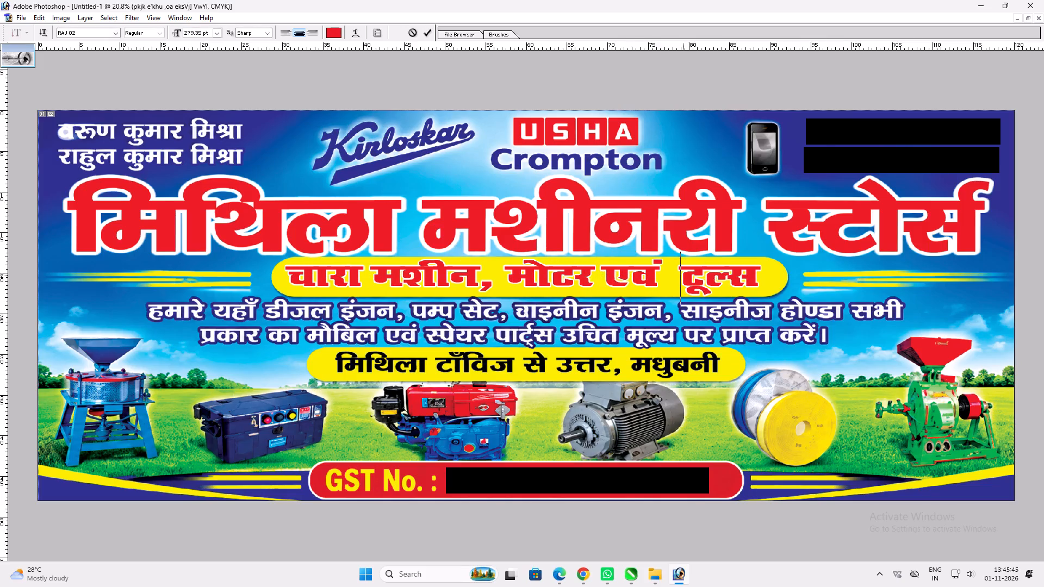
{"action": "key", "text": "BackSpace"}
{"action": "key", "text": "Return"}
{"action": "key", "text": "ctrl+t"}
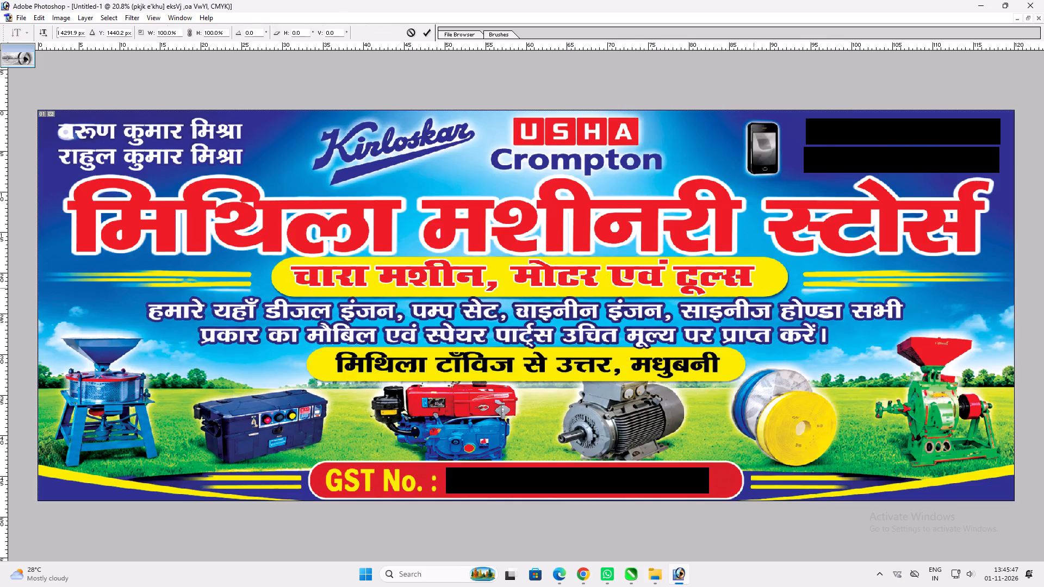
{"action": "left_click", "coordinate": [756, 267], "text": "shift"}
{"action": "key", "text": "shift+Return"}
Duplicate the red text line and place the copy below it, over the description text.
{"action": "key", "text": "v"}
{"action": "key", "text": "ctrl+plus"}
{"action": "key", "text": "ctrl+plus"}
{"action": "key", "text": "space"}
{"action": "key", "text": "space"}
{"action": "key", "text": "space"}
{"action": "key", "text": "space"}
{"action": "left_click_drag", "start_coordinate": [680, 331], "coordinate": [71, 358]}
{"action": "key", "text": "v"}
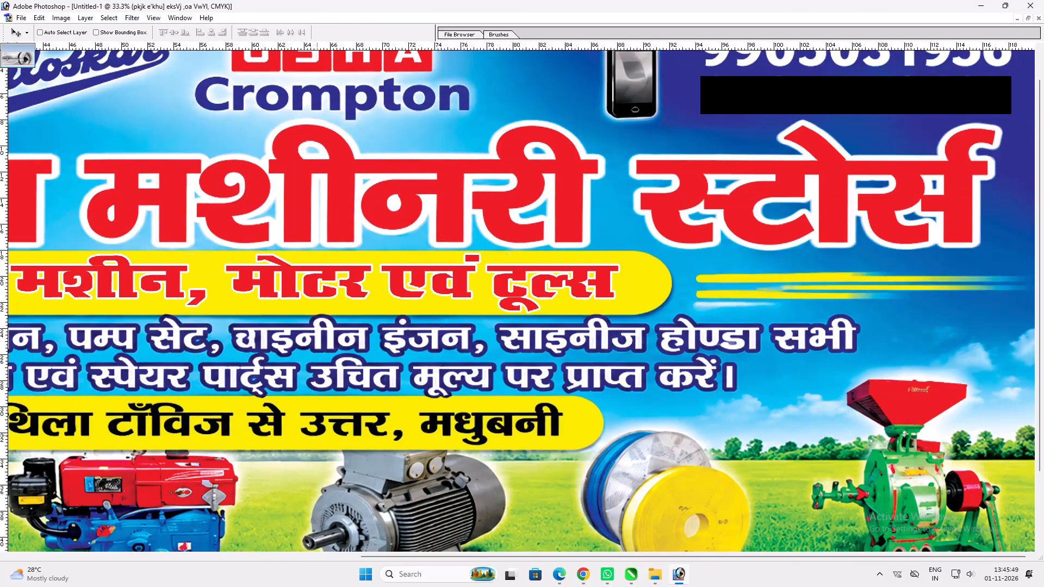
{"action": "key", "text": "ctrl+plus"}
{"action": "key", "text": "space"}
{"action": "key", "text": "space"}
{"action": "key", "text": "space"}
{"action": "key", "text": "space"}
{"action": "key", "text": "space"}
{"action": "left_click_drag", "start_coordinate": [513, 429], "coordinate": [230, 330]}
{"action": "key", "text": "v"}
{"action": "key", "text": "v"}
{"action": "left_click", "coordinate": [344, 176], "text": "ctrl"}
{"action": "left_click_drag", "start_coordinate": [344, 176], "coordinate": [463, 291], "text": "alt"}
Recolour the duplicated text's stroke with the colour sampled from the description lettering's outline.
{"action": "key", "text": "alt+l"}
{"action": "key", "text": "alt+y"}
{"action": "key", "text": "k"}
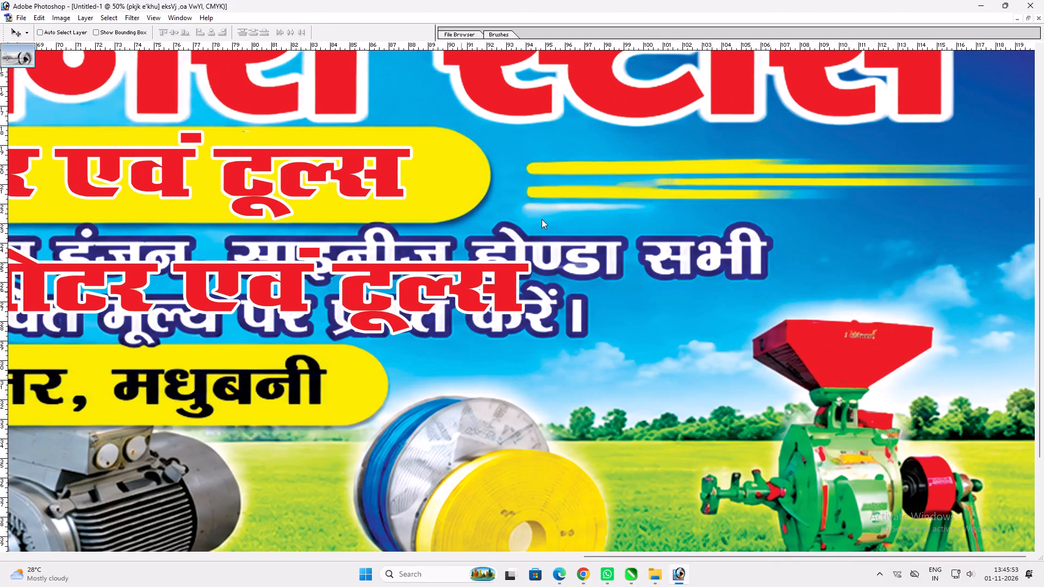
{"action": "left_click", "coordinate": [476, 252]}
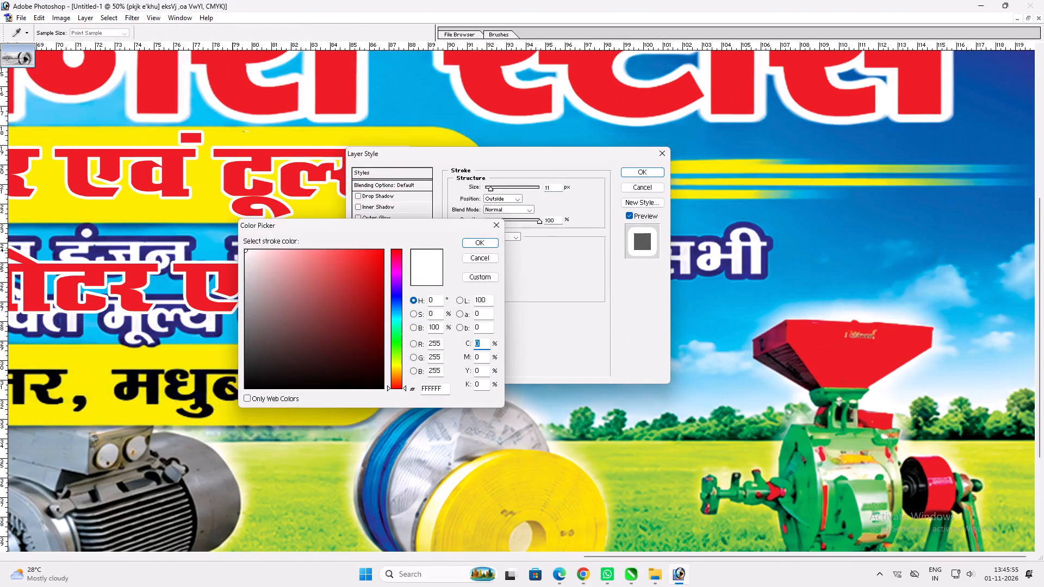
{"action": "left_click", "coordinate": [229, 248]}
{"action": "key", "text": "Return"}
{"action": "key", "text": "Return"}
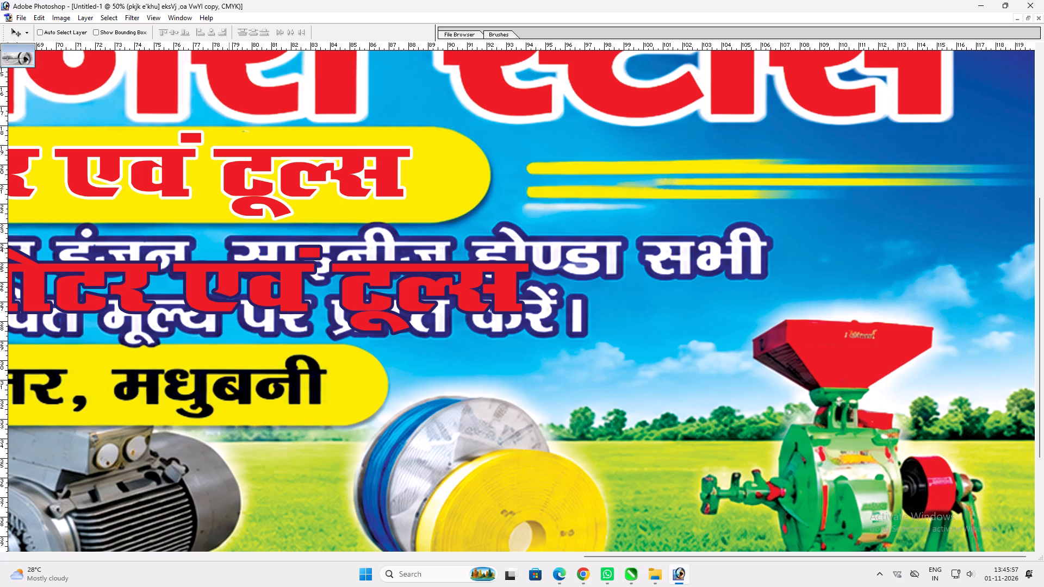
Change the colour overlay of the duplicated text line to white.
{"action": "key", "text": "alt+l"}
{"action": "key", "text": "alt+y"}
{"action": "key", "text": "n"}
{"action": "left_click", "coordinate": [399, 280]}
{"action": "left_click", "coordinate": [552, 185]}
{"action": "left_click", "coordinate": [548, 186]}
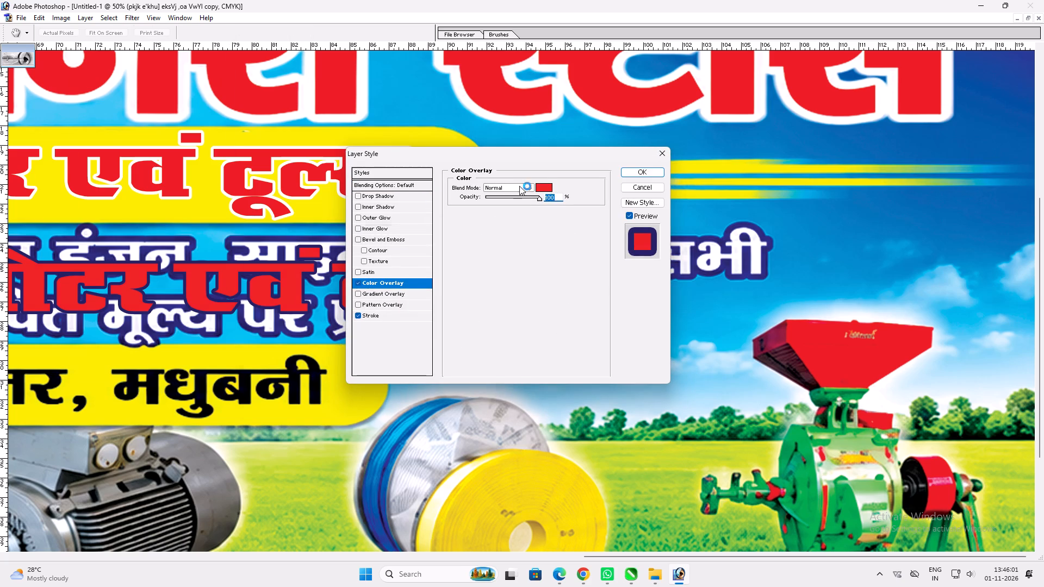
{"action": "left_click_drag", "start_coordinate": [307, 264], "coordinate": [70, 170]}
{"action": "key", "text": "Return"}
{"action": "key", "text": "Return"}
Scale the duplicated text line down to about the size of the description lettering.
{"action": "key", "text": "v"}
{"action": "key", "text": "ctrl+t"}
{"action": "left_click_drag", "start_coordinate": [530, 307], "coordinate": [520, 310], "text": "alt+shift"}
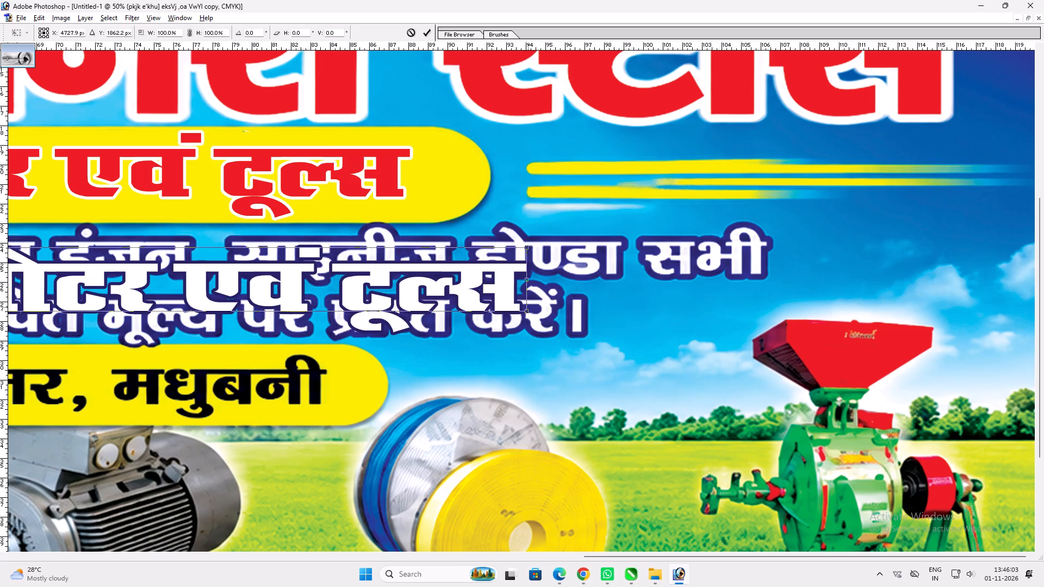
{"action": "left_click_drag", "start_coordinate": [520, 310], "coordinate": [327, 282], "text": "alt+shift"}
{"action": "key", "text": "shift+Return"}
Replace the wording of the duplicated line with चायनीज.
{"action": "key", "text": "t"}
{"action": "left_click", "coordinate": [301, 288]}
{"action": "left_click", "coordinate": [301, 288]}
{"action": "key", "text": "ctrl+a"}
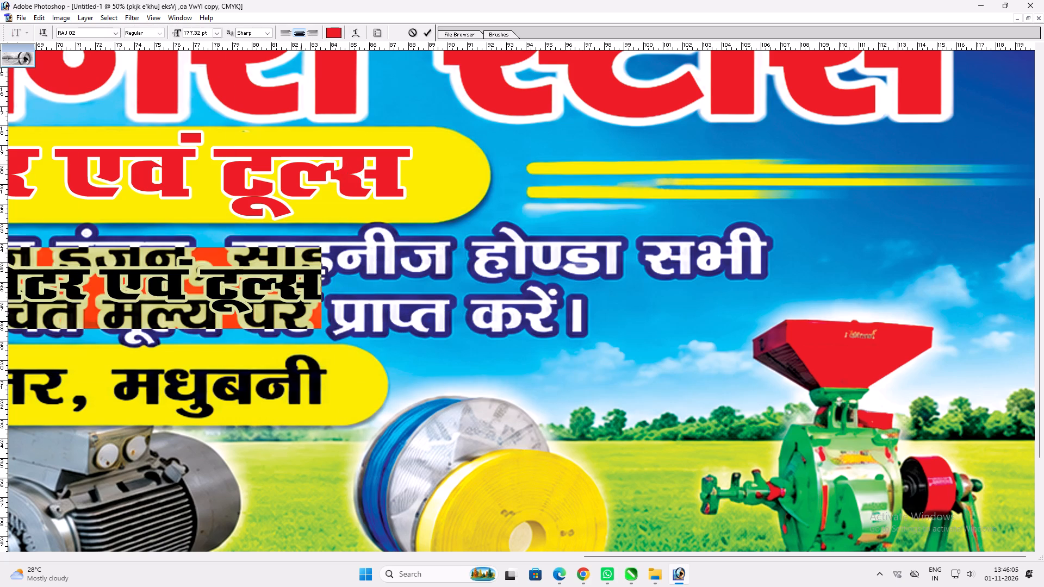
{"action": "type", "text": "pk"}
{"action": "left_click_drag", "start_coordinate": [337, 344], "coordinate": [594, 341]}
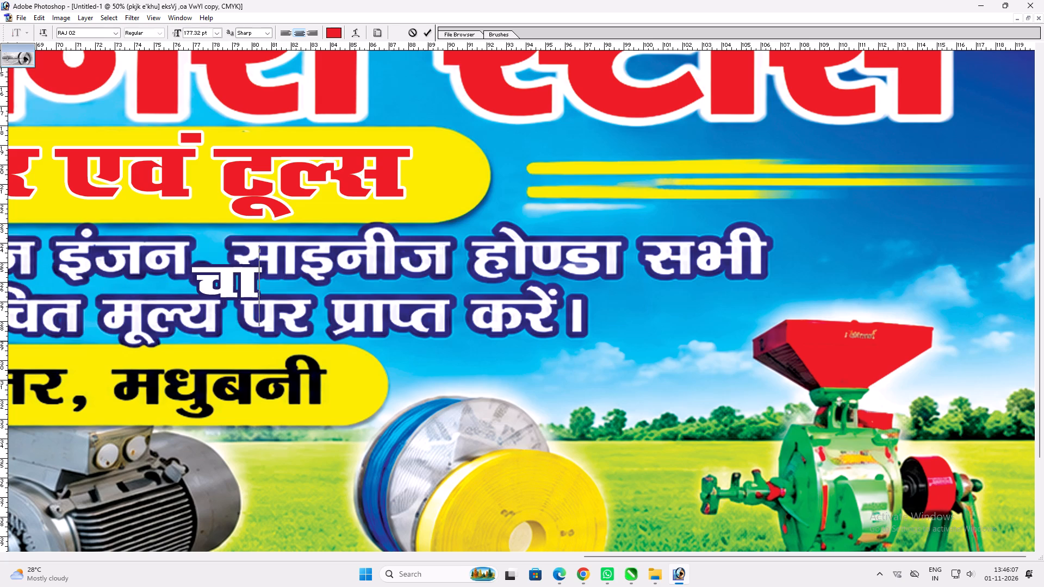
{"action": "left_click_drag", "start_coordinate": [594, 341], "coordinate": [596, 341]}
{"action": "type", "text": ";f"}
{"action": "type", "text": "ut"}
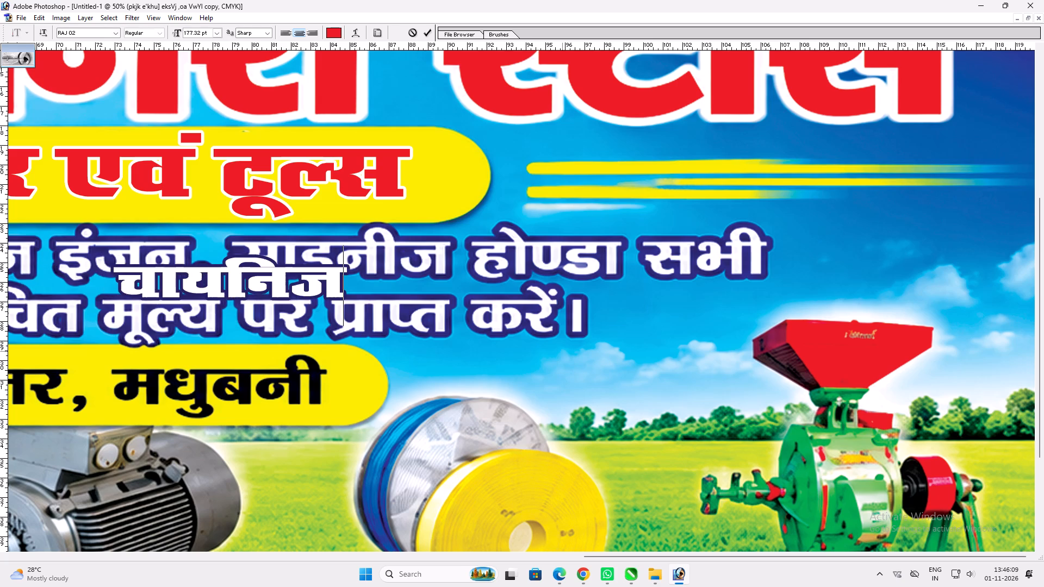
{"action": "key", "text": "Return"}
{"action": "type", "text": "vvv"}
{"action": "key", "text": "t"}
{"action": "left_click", "coordinate": [256, 288]}
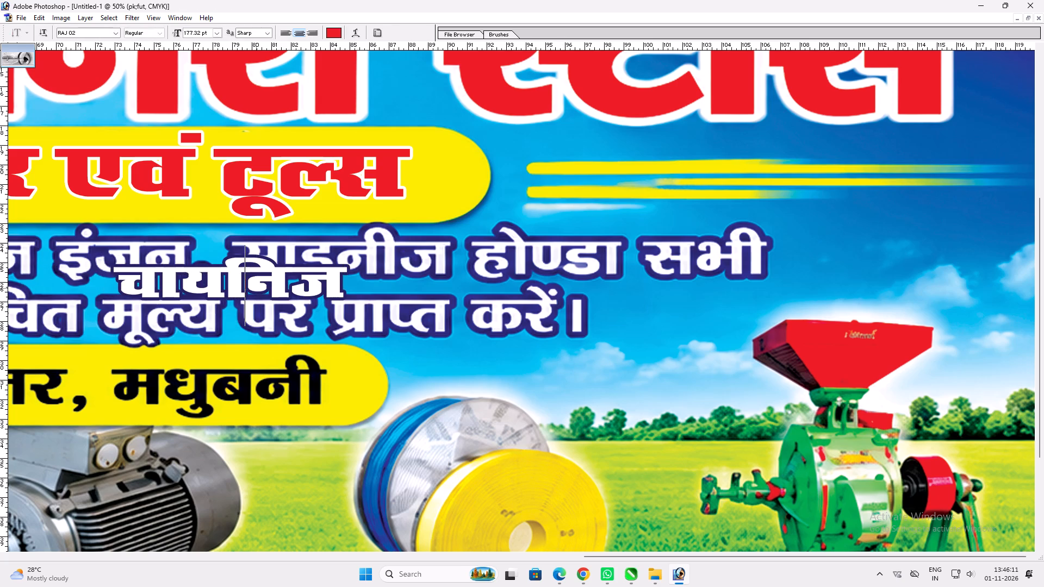
{"action": "key", "text": "BackSpace"}
{"action": "left_click", "coordinate": [280, 286]}
{"action": "key", "text": "h"}
{"action": "key", "text": "Return"}
Place चायनीज over the old word before होण्डा, scaled to about 96.5% width and 123% height, and nudge it into line.
{"action": "key", "text": "v"}
{"action": "left_click_drag", "start_coordinate": [270, 302], "coordinate": [293, 301]}
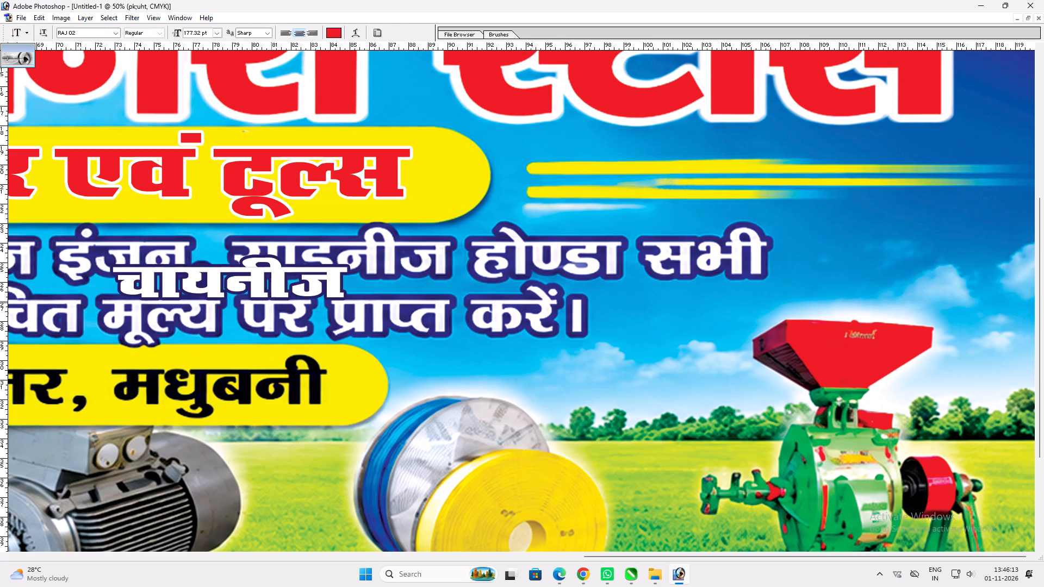
{"action": "left_click_drag", "start_coordinate": [293, 301], "coordinate": [383, 276]}
{"action": "key", "text": "ctrl+t"}
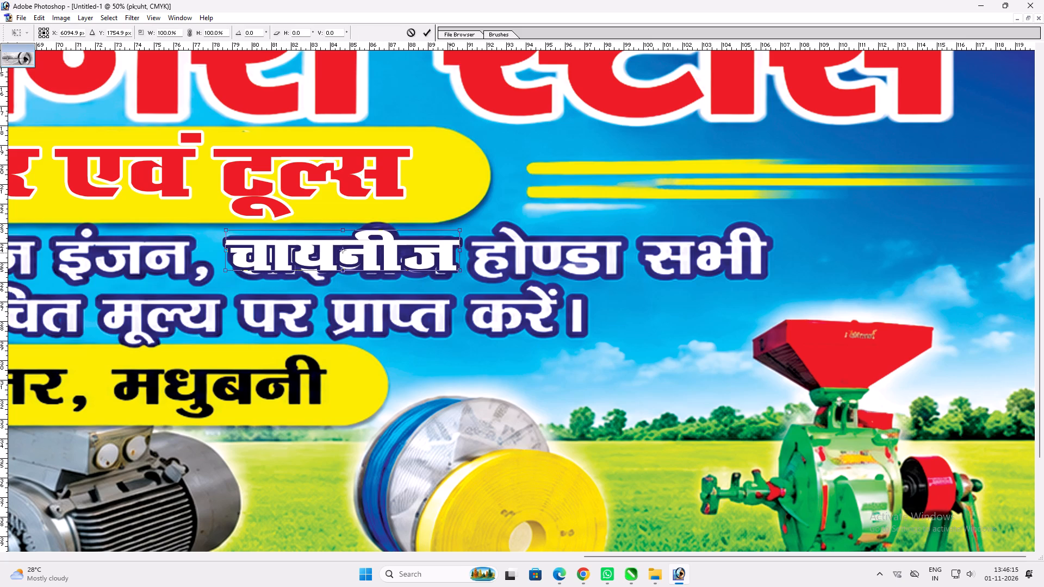
{"action": "left_click_drag", "start_coordinate": [450, 253], "coordinate": [444, 252], "text": "shift"}
{"action": "key", "text": "ctrl+z"}
{"action": "left_click_drag", "start_coordinate": [456, 247], "coordinate": [448, 248], "text": "shift"}
{"action": "left_click_drag", "start_coordinate": [435, 267], "coordinate": [434, 277], "text": "shift"}
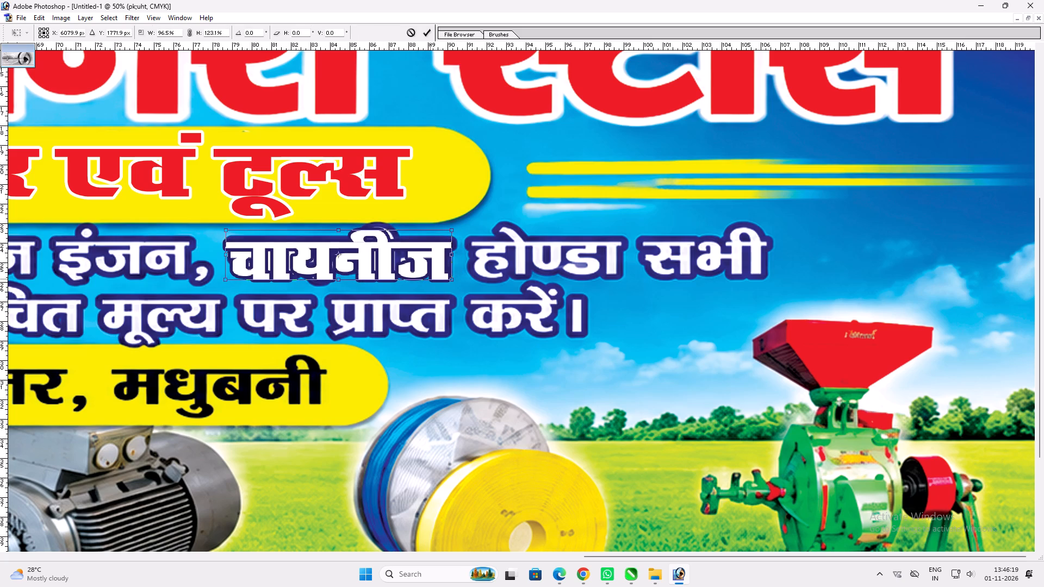
{"action": "key", "text": "shift+Return"}
{"action": "key", "text": "v"}
{"action": "key", "text": "Up"}
{"action": "key", "text": "Up"}
{"action": "key", "text": "Right"}
{"action": "key", "text": "Right"}
{"action": "key", "text": "Right"}
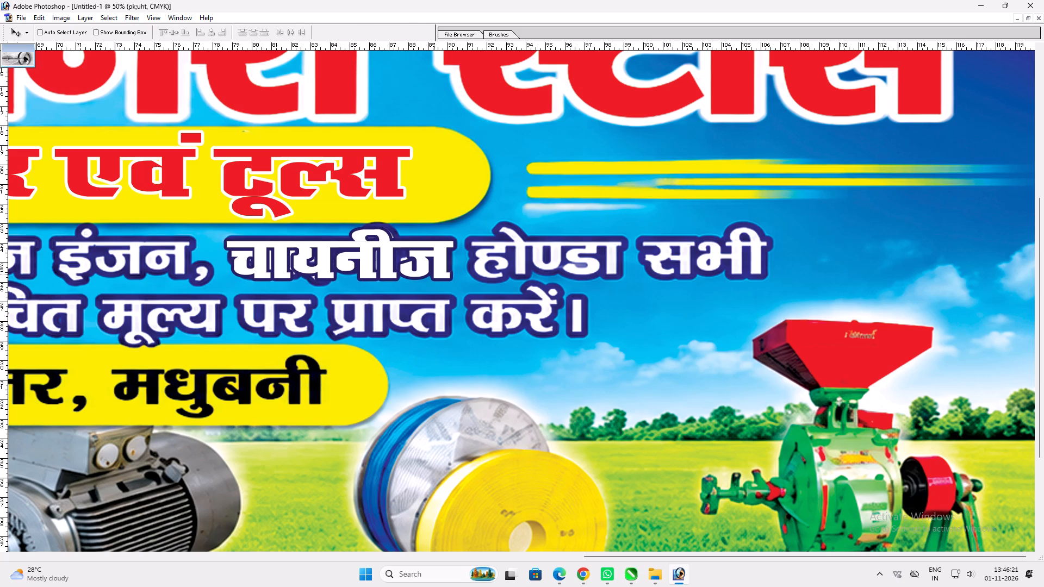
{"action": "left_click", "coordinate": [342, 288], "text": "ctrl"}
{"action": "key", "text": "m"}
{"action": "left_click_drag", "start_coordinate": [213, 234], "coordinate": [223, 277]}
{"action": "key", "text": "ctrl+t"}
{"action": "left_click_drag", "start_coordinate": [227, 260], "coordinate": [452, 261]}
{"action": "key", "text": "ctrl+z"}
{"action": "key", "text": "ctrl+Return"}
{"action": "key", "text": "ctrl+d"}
On the banner image layer, stretch a thin strip of blue background across the old word behind चायनीज and deselect.
{"action": "left_click_drag", "start_coordinate": [218, 231], "coordinate": [220, 280]}
{"action": "key", "text": "ctrl+t"}
{"action": "left_click_drag", "start_coordinate": [225, 261], "coordinate": [452, 266]}
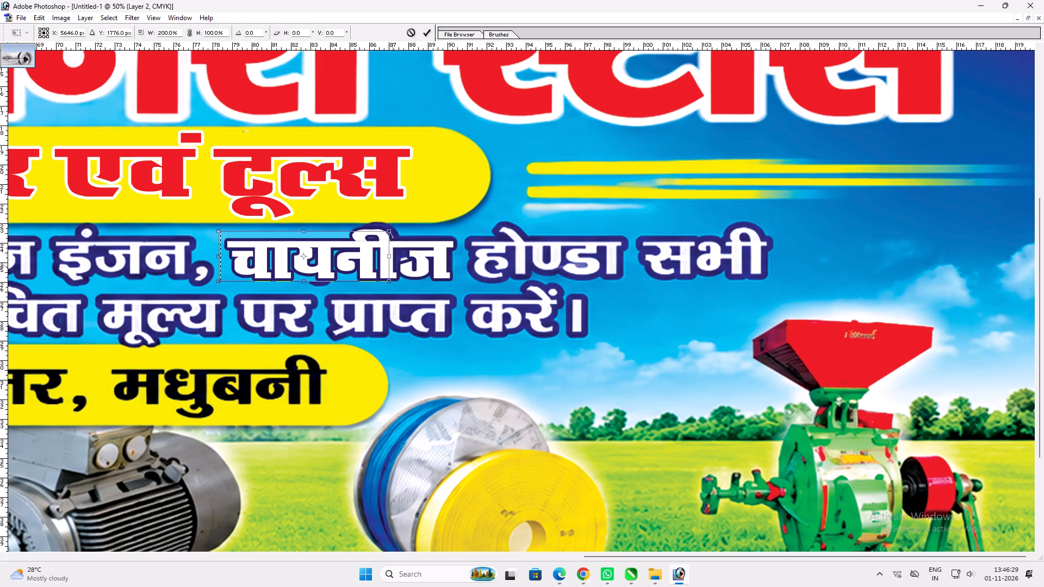
{"action": "left_click_drag", "start_coordinate": [452, 266], "coordinate": [464, 263]}
{"action": "left_click_drag", "start_coordinate": [439, 278], "coordinate": [435, 281]}
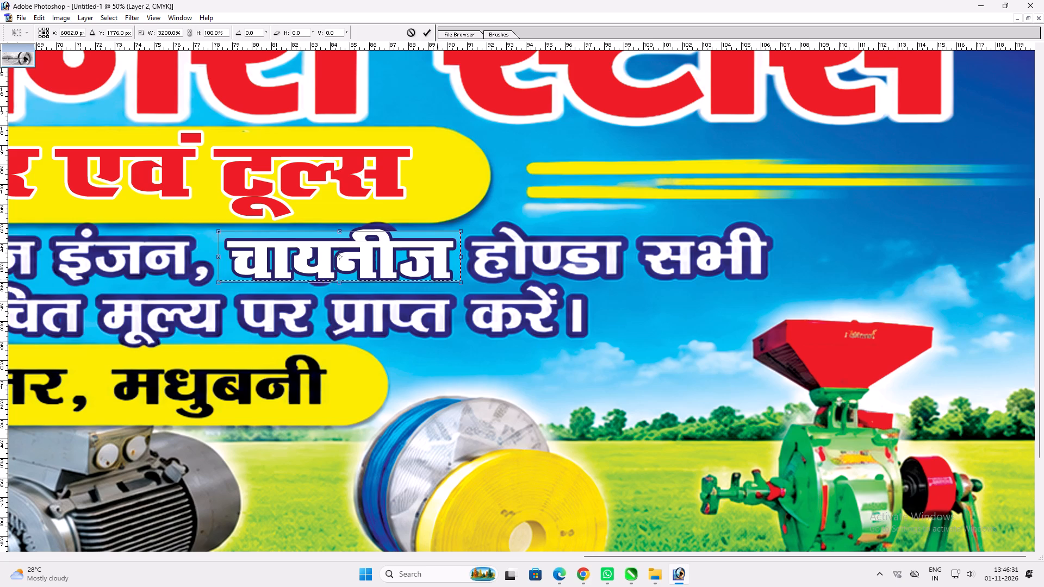
{"action": "left_click_drag", "start_coordinate": [435, 281], "coordinate": [432, 285]}
{"action": "key", "text": "Return"}
{"action": "key", "text": "ctrl+d"}
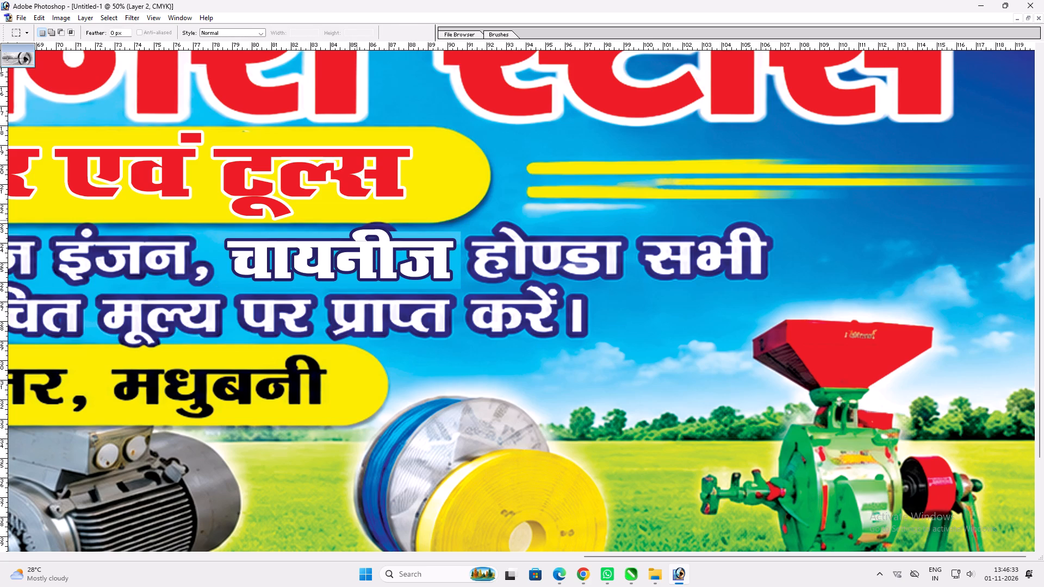
Cover the leftover old outline above चायनीज by stretching small pieces of the blue background across it, and deselect.
{"action": "left_click_drag", "start_coordinate": [328, 215], "coordinate": [334, 235]}
{"action": "key", "text": "ctrl+t"}
{"action": "left_click", "coordinate": [341, 228]}
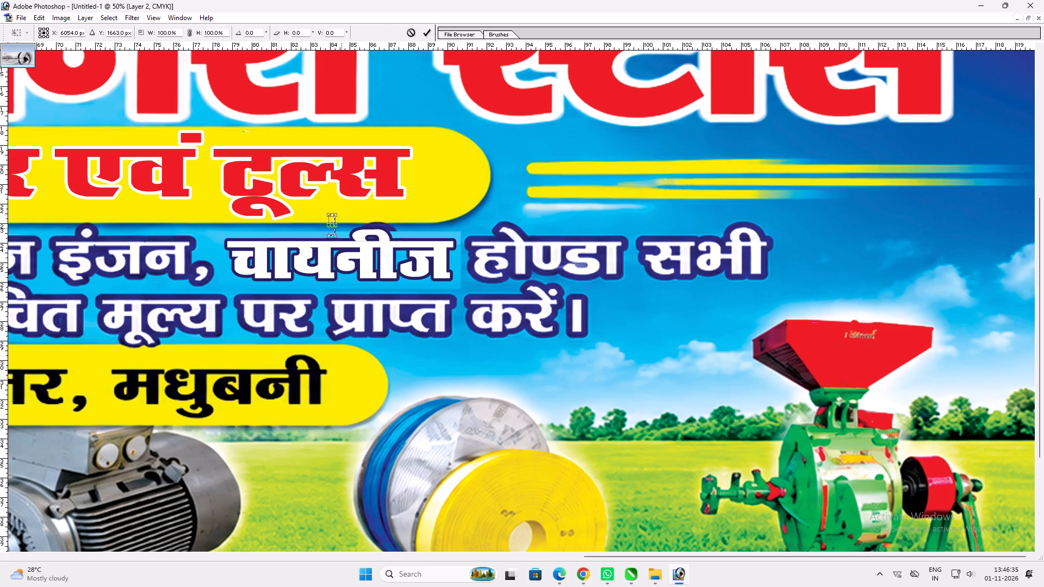
{"action": "left_click_drag", "start_coordinate": [338, 229], "coordinate": [417, 228]}
{"action": "key", "text": "Return"}
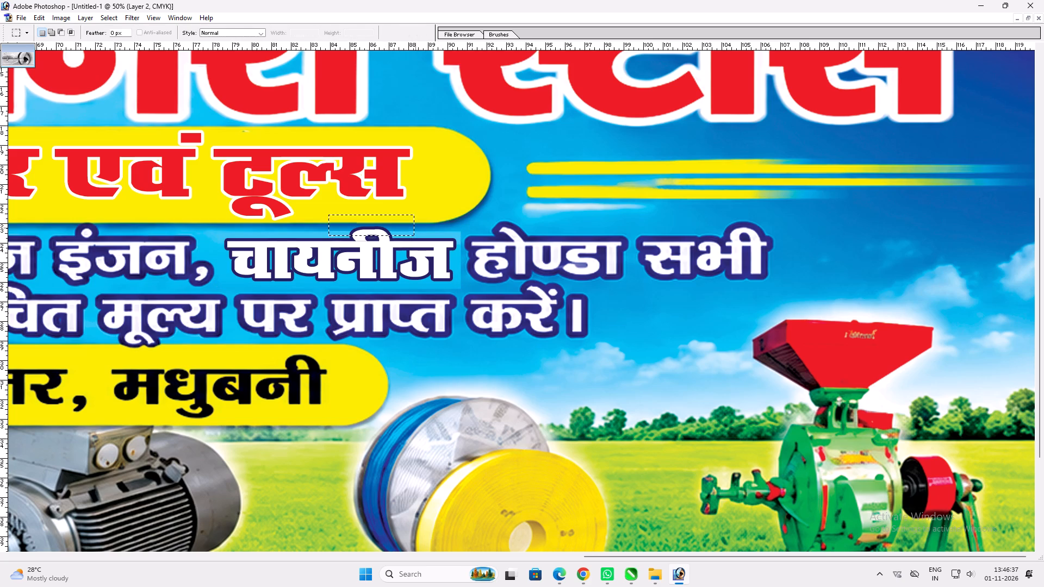
{"action": "key", "text": "ctrl+d"}
{"action": "key", "text": "v"}
{"action": "key", "text": "m"}
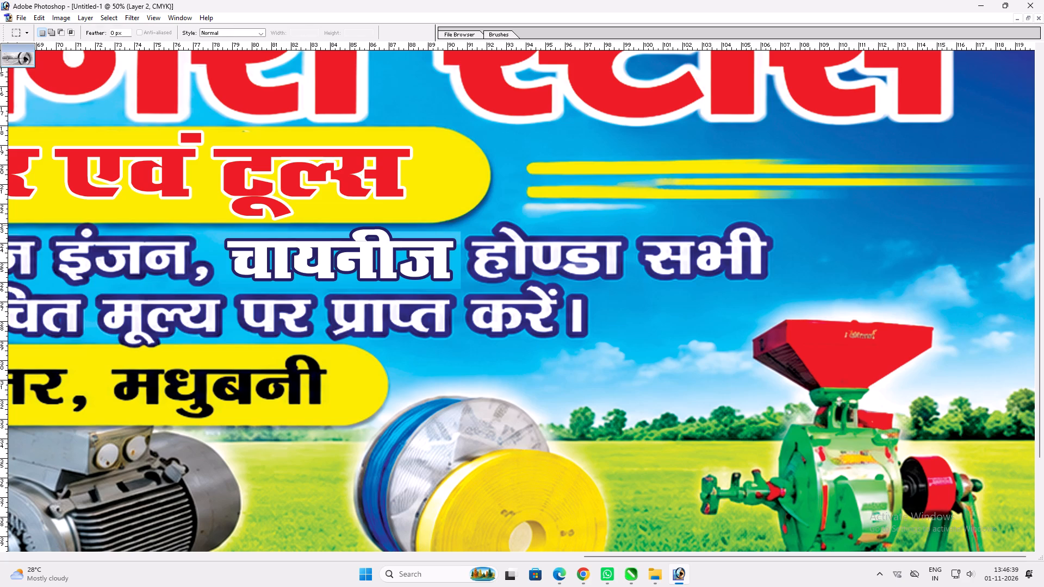
{"action": "left_click_drag", "start_coordinate": [275, 226], "coordinate": [345, 228]}
{"action": "key", "text": "ctrl+t"}
{"action": "left_click_drag", "start_coordinate": [334, 230], "coordinate": [335, 247]}
{"action": "left_click_drag", "start_coordinate": [345, 232], "coordinate": [453, 226]}
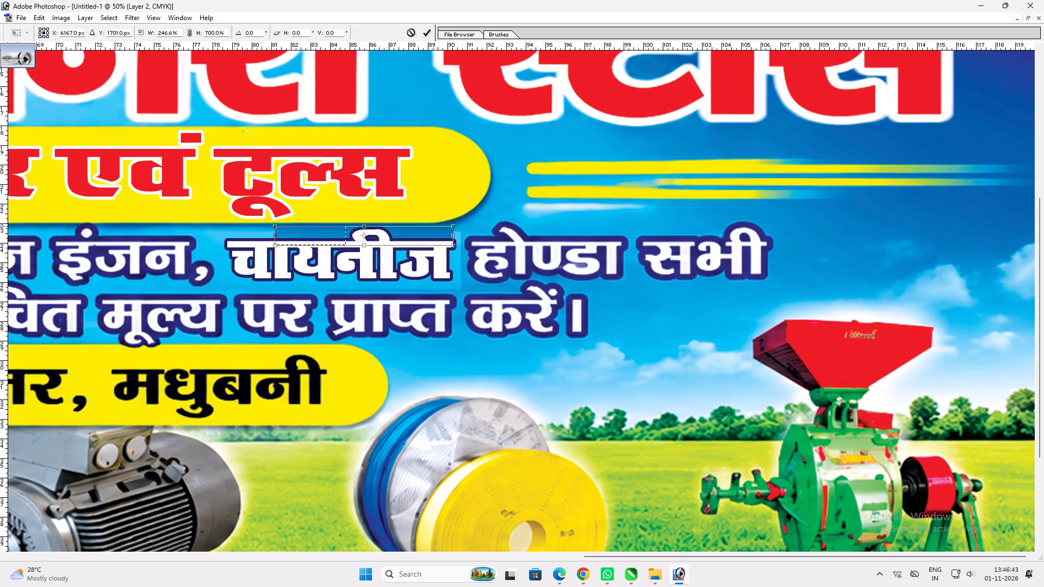
{"action": "left_click_drag", "start_coordinate": [453, 226], "coordinate": [457, 226]}
{"action": "key", "text": "Return"}
{"action": "key", "text": "ctrl+d"}
Check the whole banner's text and product pictures.
{"action": "key", "text": "space"}
{"action": "key", "text": "space"}
{"action": "key", "text": "space"}
{"action": "right_click_drag", "start_coordinate": [358, 240], "coordinate": [391, 247]}
{"action": "left_click", "coordinate": [404, 251]}
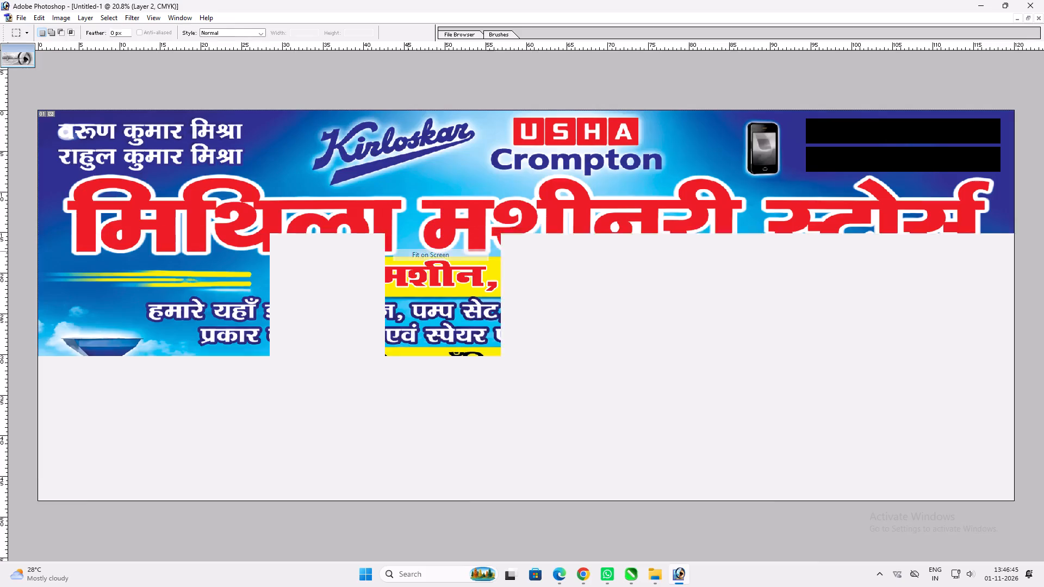
{"action": "key", "text": "v"}
{"action": "key", "text": "v"}
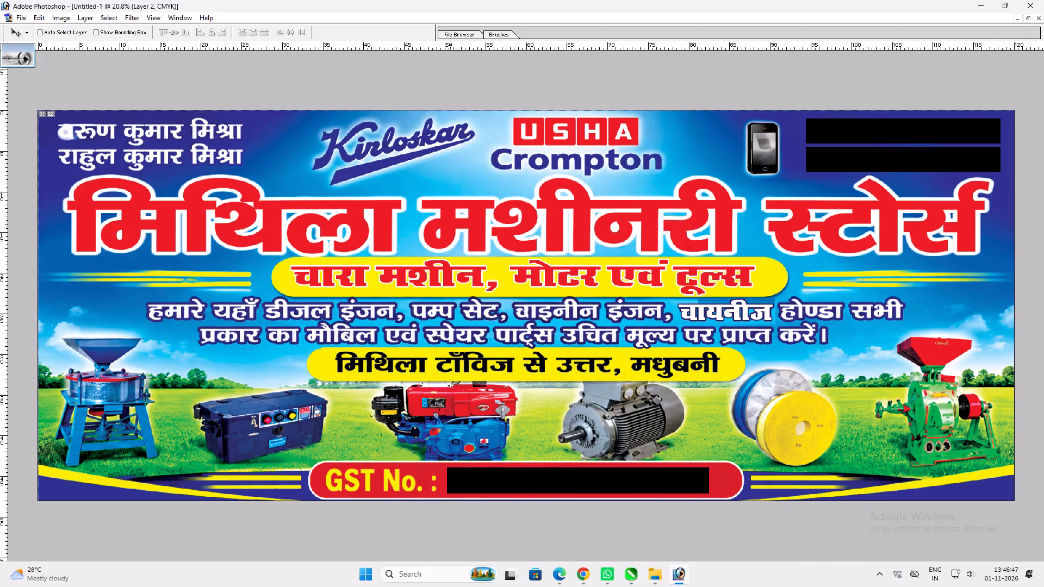
{"action": "key", "text": "ctrl+plus"}
{"action": "key", "text": "ctrl+plus"}
{"action": "key", "text": "space"}
{"action": "key", "text": "space"}
{"action": "key", "text": "space"}
{"action": "key", "text": "space"}
{"action": "key", "text": "space"}
{"action": "key", "text": "space"}
{"action": "key", "text": "space"}
{"action": "key", "text": "space"}
{"action": "key", "text": "space"}
{"action": "key", "text": "space"}
{"action": "key", "text": "space"}
{"action": "key", "text": "space"}
{"action": "key", "text": "space"}
{"action": "key", "text": "space"}
{"action": "key", "text": "space"}
{"action": "left_click_drag", "start_coordinate": [608, 341], "coordinate": [600, 344]}
{"action": "right_click_drag", "start_coordinate": [535, 322], "coordinate": [555, 327]}
{"action": "left_click_drag", "start_coordinate": [563, 329], "coordinate": [571, 331]}
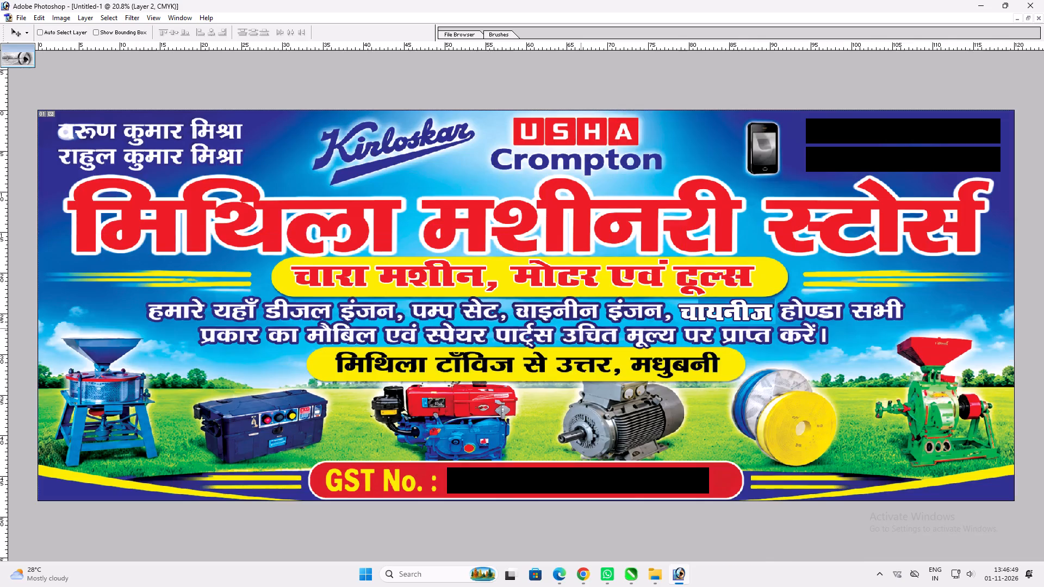
{"action": "key", "text": "v"}
{"action": "left_click", "coordinate": [589, 578]}
{"action": "left_click", "coordinate": [355, 5]}
{"action": "left_click", "coordinate": [605, 0]}
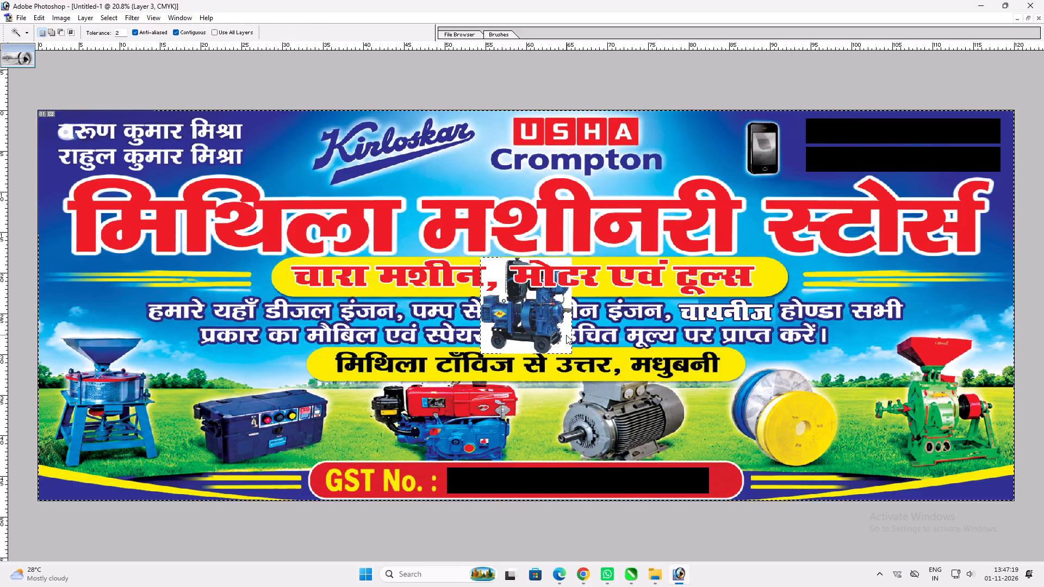
{"action": "key", "text": "End"}
{"action": "left_click", "coordinate": [492, 293]}
{"action": "key", "text": "End"}
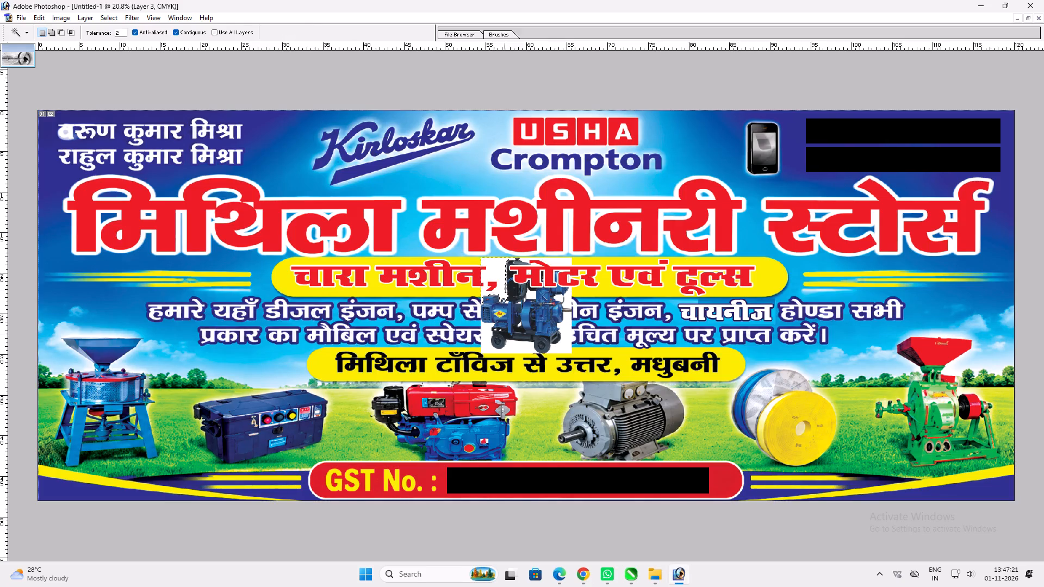
{"action": "left_click", "coordinate": [513, 347]}
{"action": "key", "text": "End"}
{"action": "key", "text": "End"}
{"action": "key", "text": "Delete"}
{"action": "key", "text": "Delete"}
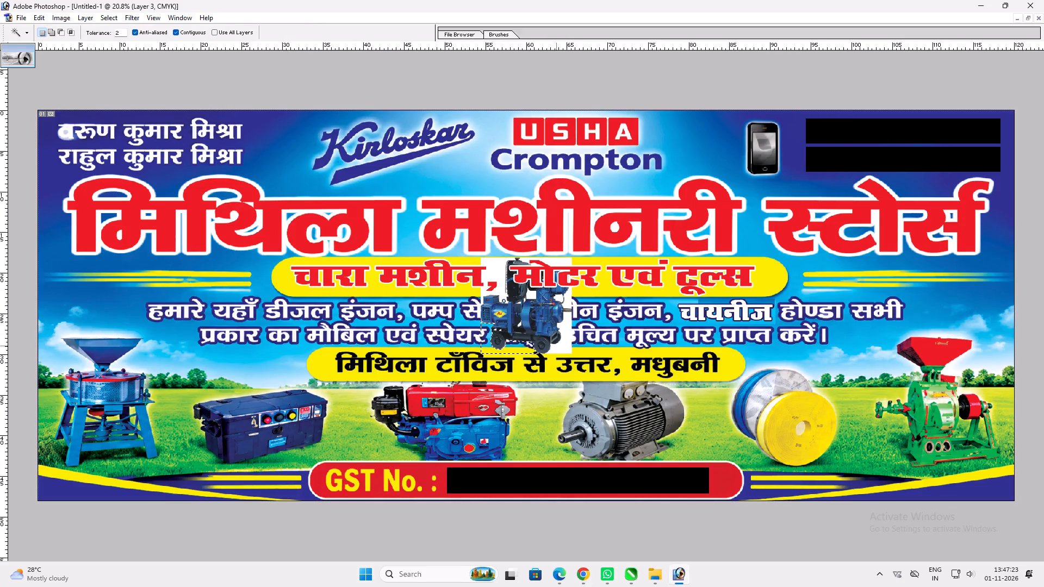
{"action": "left_click", "coordinate": [556, 346]}
{"action": "key", "text": "Delete"}
{"action": "left_click", "coordinate": [492, 280]}
{"action": "key", "text": "Delete"}
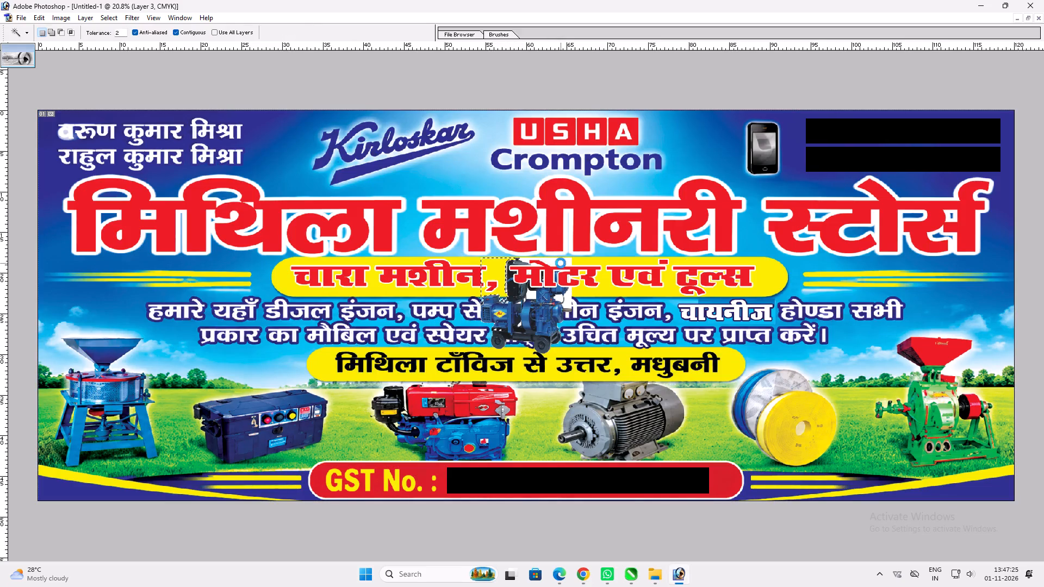
{"action": "left_click", "coordinate": [561, 263]}
{"action": "key", "text": "Delete"}
{"action": "left_click", "coordinate": [529, 295]}
{"action": "key", "text": "Delete"}
{"action": "key", "text": "ctrl+d"}
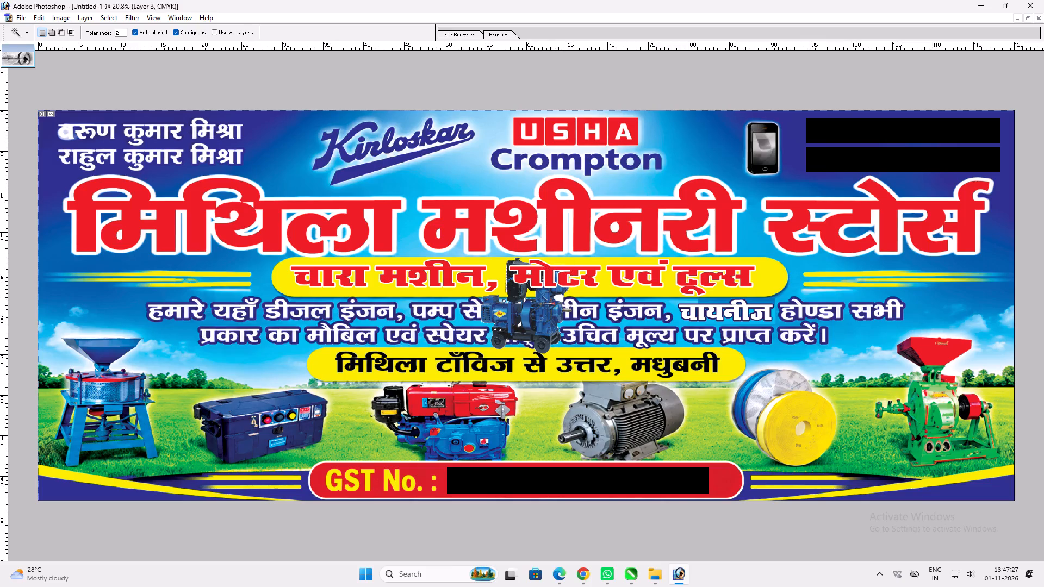
Try the generator cutout over the dark blue box, and park it above the box over the start of the Hindi text.
{"action": "type", "text": "vv"}
{"action": "left_click_drag", "start_coordinate": [543, 313], "coordinate": [237, 402]}
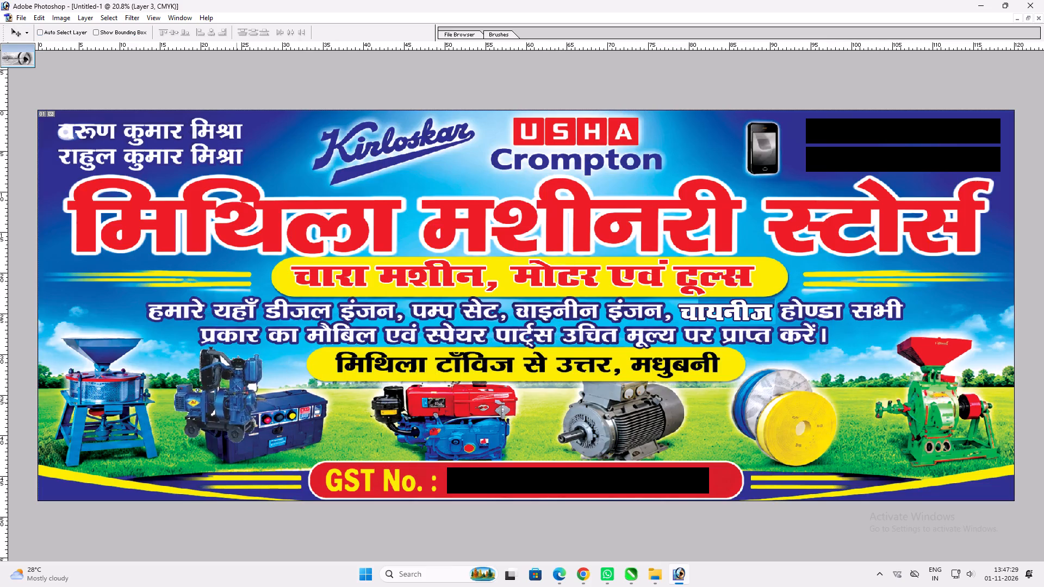
{"action": "left_click_drag", "start_coordinate": [237, 402], "coordinate": [212, 310]}
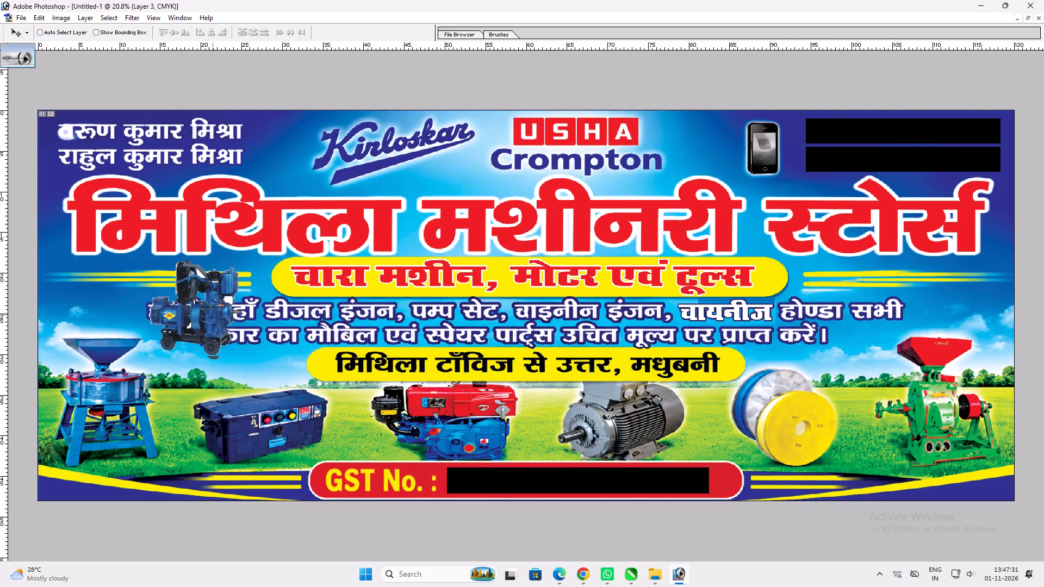
{"action": "left_click_drag", "start_coordinate": [212, 310], "coordinate": [212, 288]}
Clone grass from the banner layer over the dark blue box's lower right edge using the Clone Stamp with a 175 brush.
{"action": "key", "text": "ctrl+plus"}
{"action": "key", "text": "space"}
{"action": "left_click_drag", "start_coordinate": [227, 351], "coordinate": [222, 255]}
{"action": "left_click", "coordinate": [302, 476], "text": "ctrl"}
{"action": "key", "text": "s"}
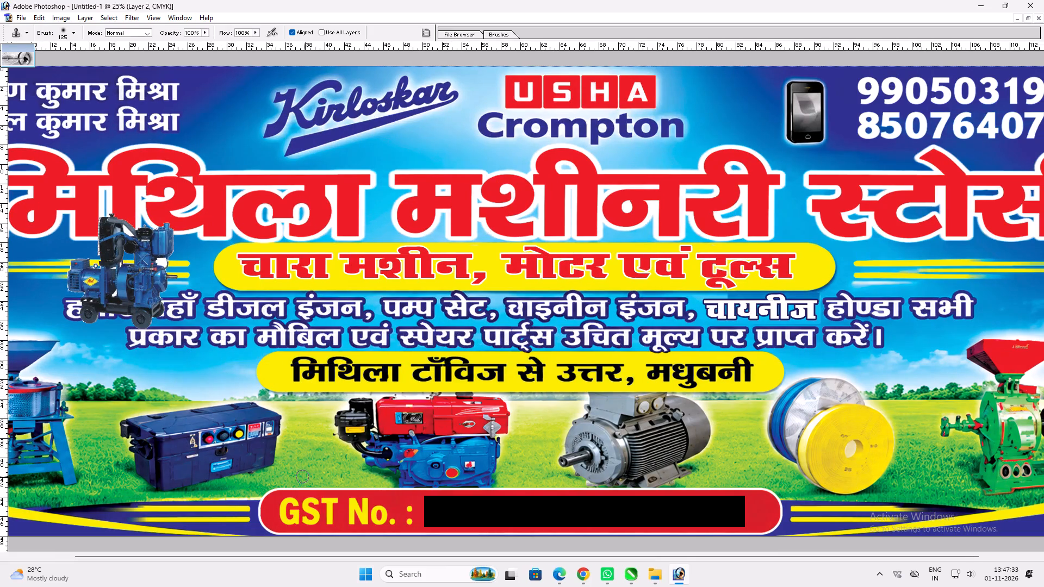
{"action": "type", "text": "]]"}
{"action": "left_click", "coordinate": [306, 467], "text": "alt"}
{"action": "left_click_drag", "start_coordinate": [302, 467], "coordinate": [272, 458]}
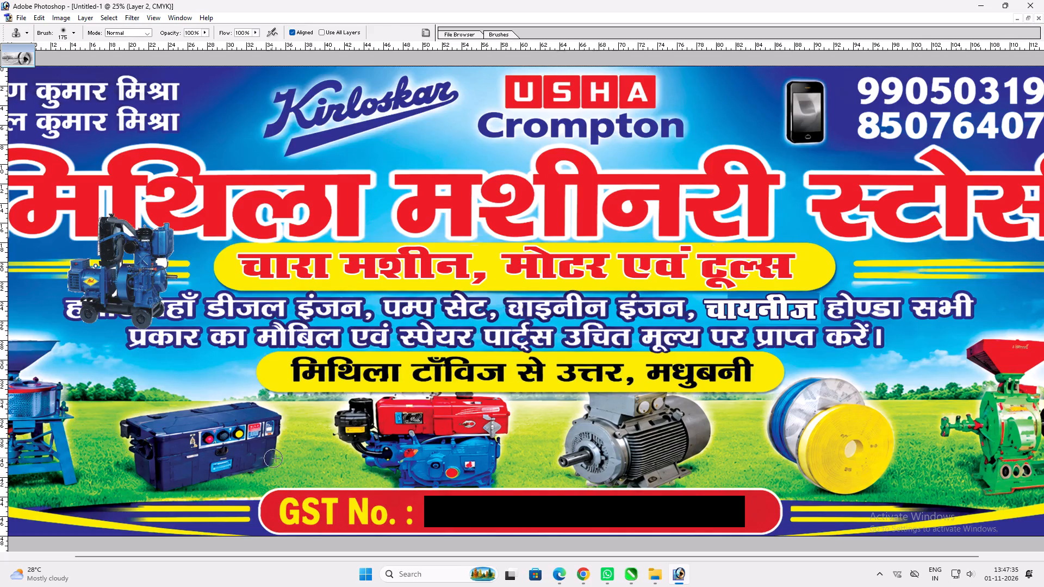
{"action": "left_click_drag", "start_coordinate": [272, 458], "coordinate": [269, 456]}
{"action": "left_click", "coordinate": [265, 454]}
{"action": "left_click", "coordinate": [288, 465], "text": "alt"}
{"action": "left_click_drag", "start_coordinate": [283, 467], "coordinate": [259, 454]}
Enlarge the brush to 400, clone grass over the box's right end up to its top corner, and undo the last strokes.
{"action": "key", "text": "bracketright"}
{"action": "key", "text": "bracketright"}
{"action": "key", "text": "bracketright"}
{"action": "key", "text": "bracketright"}
{"action": "left_click", "coordinate": [313, 464], "text": "alt"}
{"action": "left_click_drag", "start_coordinate": [305, 463], "coordinate": [292, 457]}
{"action": "left_click", "coordinate": [285, 450]}
{"action": "left_click_drag", "start_coordinate": [282, 446], "coordinate": [276, 443]}
{"action": "left_click", "coordinate": [273, 440]}
{"action": "double_click", "coordinate": [268, 435]}
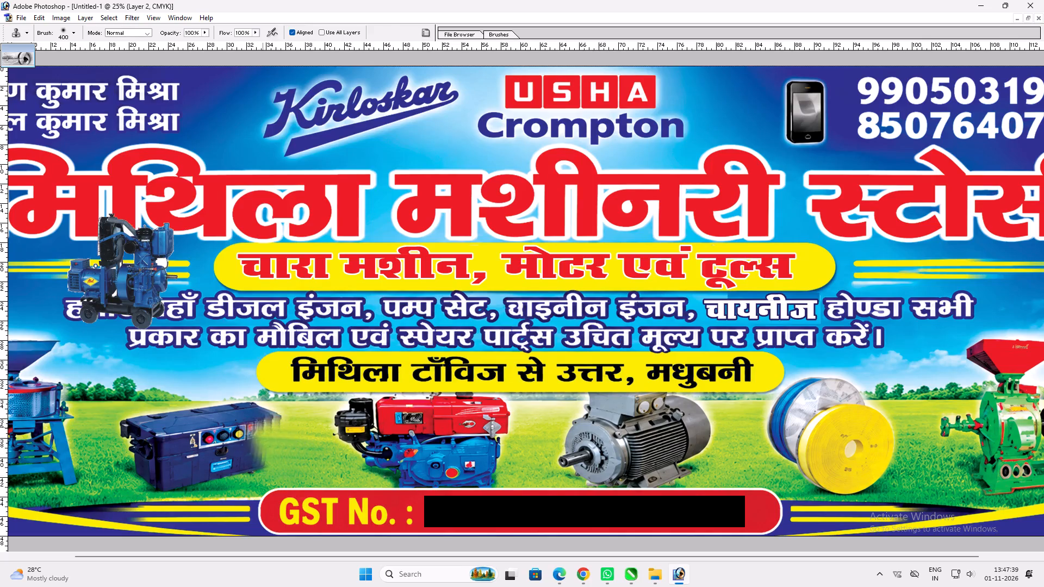
{"action": "left_click", "coordinate": [261, 426]}
{"action": "left_click_drag", "start_coordinate": [289, 454], "coordinate": [283, 450], "text": "alt"}
{"action": "left_click", "coordinate": [272, 429]}
{"action": "left_click", "coordinate": [266, 427]}
{"action": "left_click", "coordinate": [262, 426]}
{"action": "key", "text": "ctrl+alt+z"}
{"action": "key", "text": "ctrl+alt+z"}
{"action": "key", "text": "ctrl+alt+z"}
{"action": "key", "text": "ctrl+alt+z"}
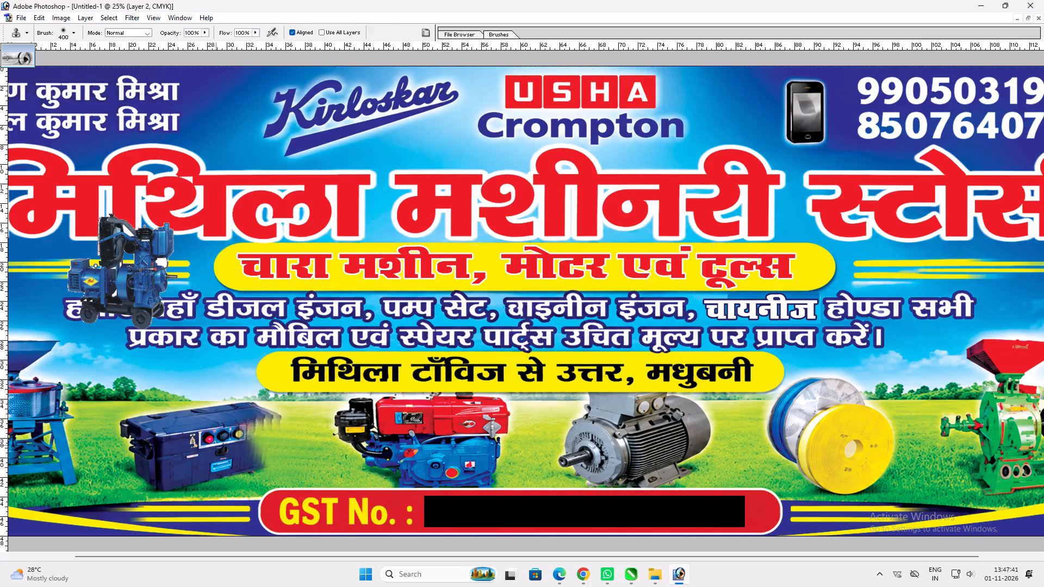
Clone grass further inward over the lower right part of the dark blue box.
{"action": "left_click", "coordinate": [293, 465], "text": "alt"}
{"action": "left_click_drag", "start_coordinate": [278, 460], "coordinate": [257, 459]}
{"action": "left_click", "coordinate": [256, 459]}
{"action": "left_click_drag", "start_coordinate": [252, 459], "coordinate": [246, 459]}
{"action": "double_click", "coordinate": [243, 458]}
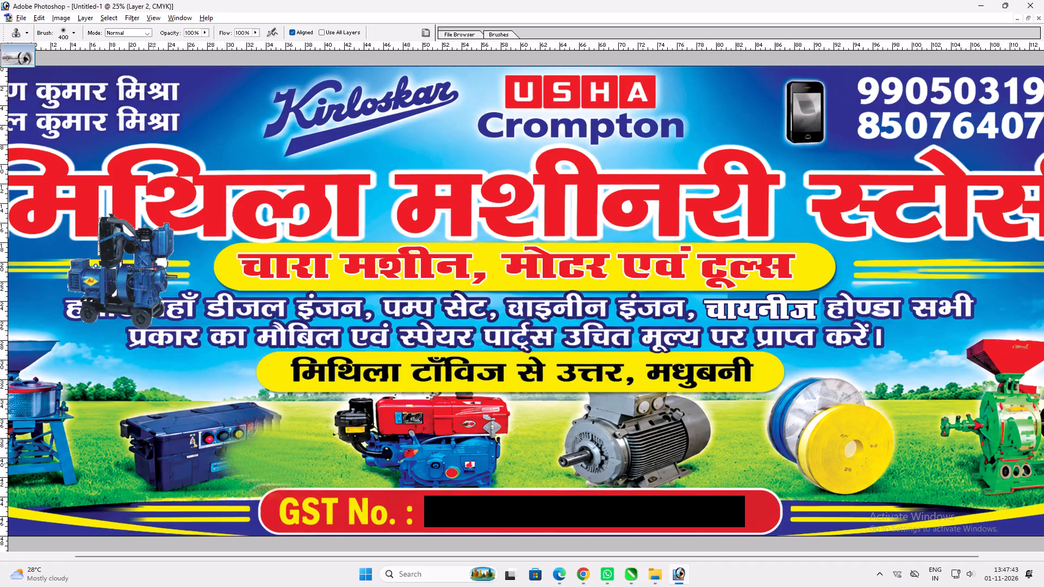
Clone grass over the lower left corner of the dark blue box and undo the last few dabs.
{"action": "left_click", "coordinate": [122, 469], "text": "alt"}
{"action": "left_click_drag", "start_coordinate": [124, 469], "coordinate": [146, 461], "text": "alt"}
{"action": "left_click", "coordinate": [147, 460]}
{"action": "left_click", "coordinate": [154, 457]}
{"action": "left_click", "coordinate": [116, 489], "text": "alt"}
{"action": "left_click_drag", "start_coordinate": [127, 483], "coordinate": [144, 480]}
{"action": "left_click", "coordinate": [150, 478]}
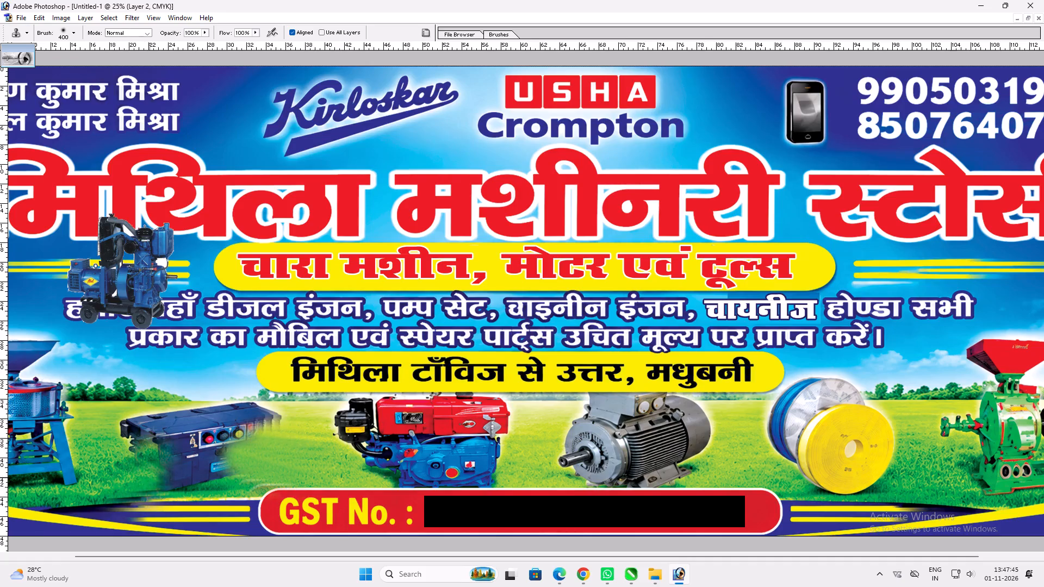
{"action": "double_click", "coordinate": [154, 473]}
{"action": "left_click", "coordinate": [162, 466]}
{"action": "key", "text": "ctrl+alt+z"}
{"action": "key", "text": "ctrl+alt+z"}
{"action": "key", "text": "ctrl+alt+z"}
{"action": "key", "text": "ctrl+alt+z"}
Clone grass up the box's left side, try covering its upper left corner, and undo those last three strokes.
{"action": "left_click", "coordinate": [125, 470], "text": "alt"}
{"action": "left_click_drag", "start_coordinate": [128, 465], "coordinate": [134, 450]}
{"action": "left_click", "coordinate": [135, 449]}
{"action": "left_click", "coordinate": [135, 446]}
{"action": "left_click", "coordinate": [114, 410], "text": "alt"}
{"action": "left_click_drag", "start_coordinate": [124, 422], "coordinate": [130, 425]}
{"action": "left_click", "coordinate": [130, 425]}
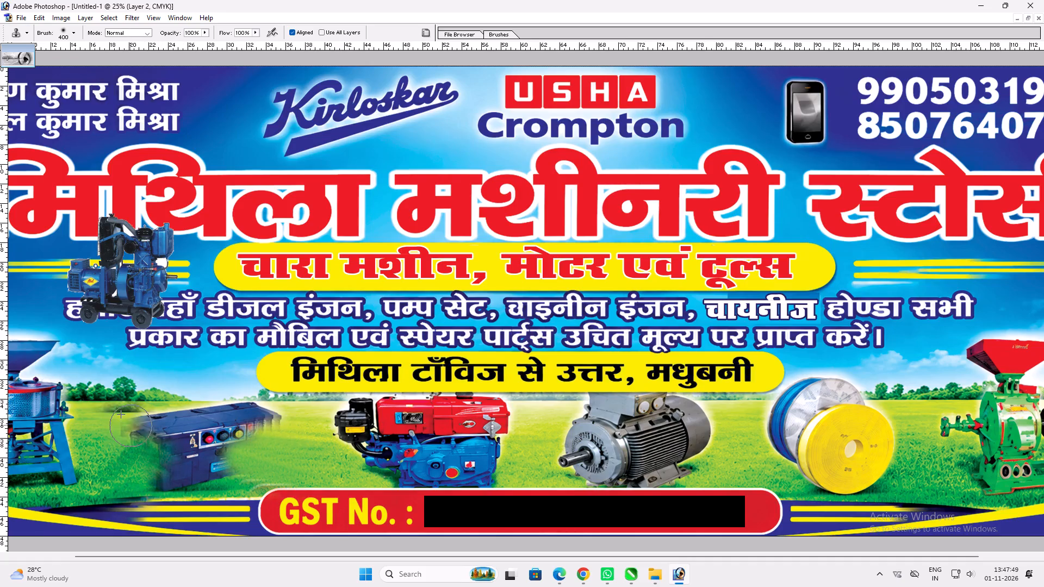
{"action": "left_click", "coordinate": [135, 427]}
{"action": "key", "text": "ctrl+alt+z"}
{"action": "key", "text": "ctrl+alt+z"}
{"action": "key", "text": "ctrl+alt+z"}
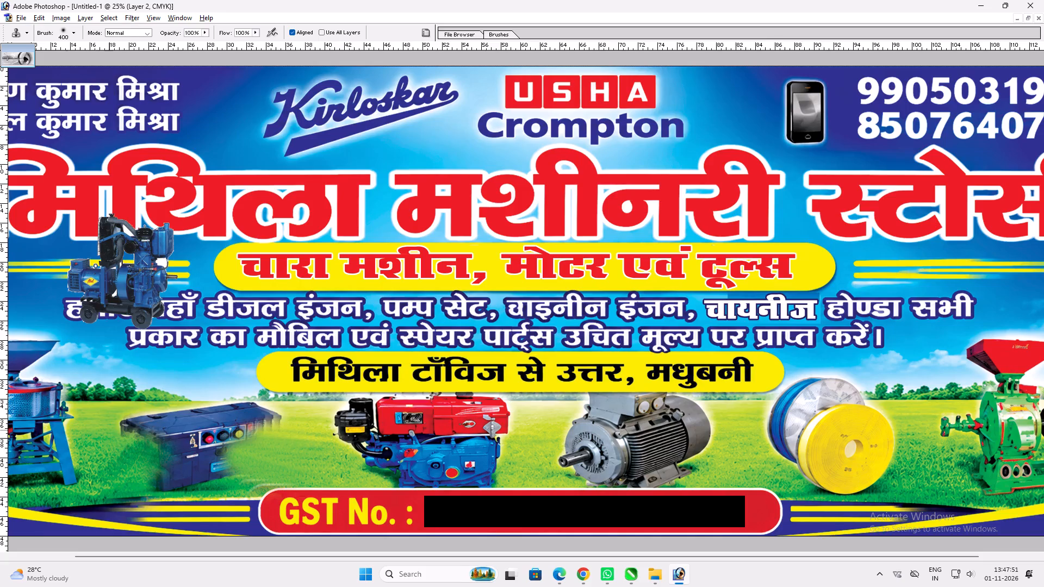
Clone grass from beside the box across its upper left part, working inward towards the coloured lights.
{"action": "left_click", "coordinate": [107, 428], "text": "alt"}
{"action": "left_click", "coordinate": [117, 428]}
{"action": "left_click", "coordinate": [123, 429]}
{"action": "left_click", "coordinate": [127, 429]}
{"action": "left_click", "coordinate": [140, 427]}
{"action": "left_click", "coordinate": [147, 427]}
{"action": "left_click", "coordinate": [150, 427]}
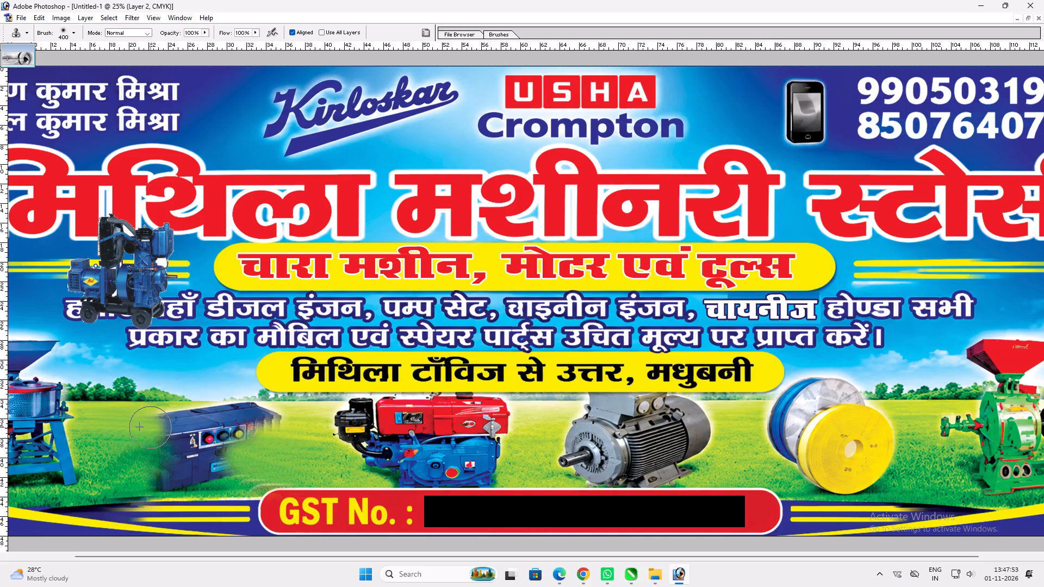
{"action": "left_click", "coordinate": [158, 428]}
{"action": "double_click", "coordinate": [165, 429]}
{"action": "left_click", "coordinate": [172, 430]}
Reduce the Clone Stamp brush to 250, dab grass over the box's upper right tip, and undo the last four strokes.
{"action": "key", "text": "bracketleft"}
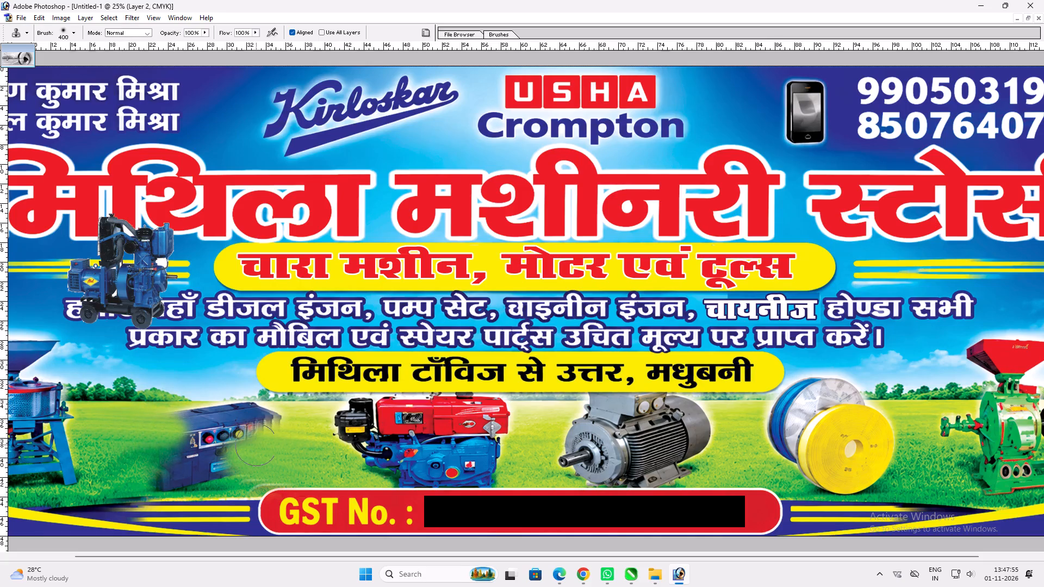
{"action": "key", "text": "bracketleft"}
{"action": "key", "text": "bracketleft"}
{"action": "left_click", "coordinate": [294, 451], "text": "alt"}
{"action": "left_click_drag", "start_coordinate": [290, 441], "coordinate": [282, 436]}
{"action": "left_click", "coordinate": [274, 429]}
{"action": "left_click", "coordinate": [269, 423]}
{"action": "left_click", "coordinate": [265, 415]}
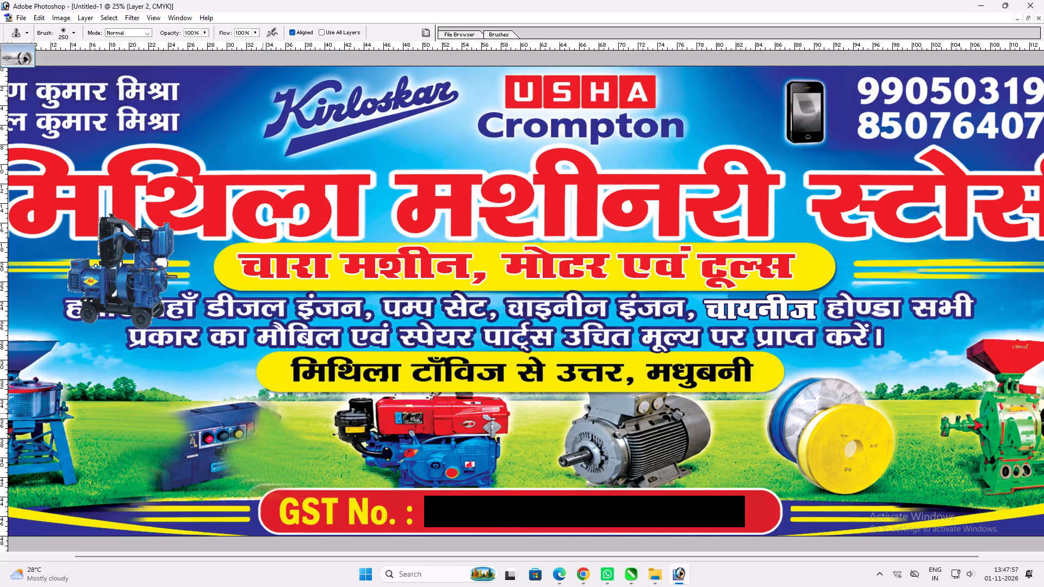
{"action": "left_click", "coordinate": [258, 408]}
{"action": "key", "text": "ctrl+z"}
{"action": "key", "text": "ctrl+alt+z"}
{"action": "key", "text": "ctrl+alt+z"}
{"action": "key", "text": "ctrl+alt+z"}
Clone grass along the box's top edge and over its upper left face.
{"action": "left_click", "coordinate": [166, 412], "text": "alt"}
{"action": "left_click", "coordinate": [183, 413]}
{"action": "left_click", "coordinate": [191, 414]}
{"action": "left_click_drag", "start_coordinate": [202, 414], "coordinate": [208, 414]}
{"action": "left_click_drag", "start_coordinate": [212, 414], "coordinate": [217, 414]}
{"action": "left_click_drag", "start_coordinate": [224, 414], "coordinate": [231, 414]}
{"action": "left_click", "coordinate": [234, 414]}
{"action": "left_click", "coordinate": [238, 413]}
{"action": "left_click", "coordinate": [167, 427], "text": "alt"}
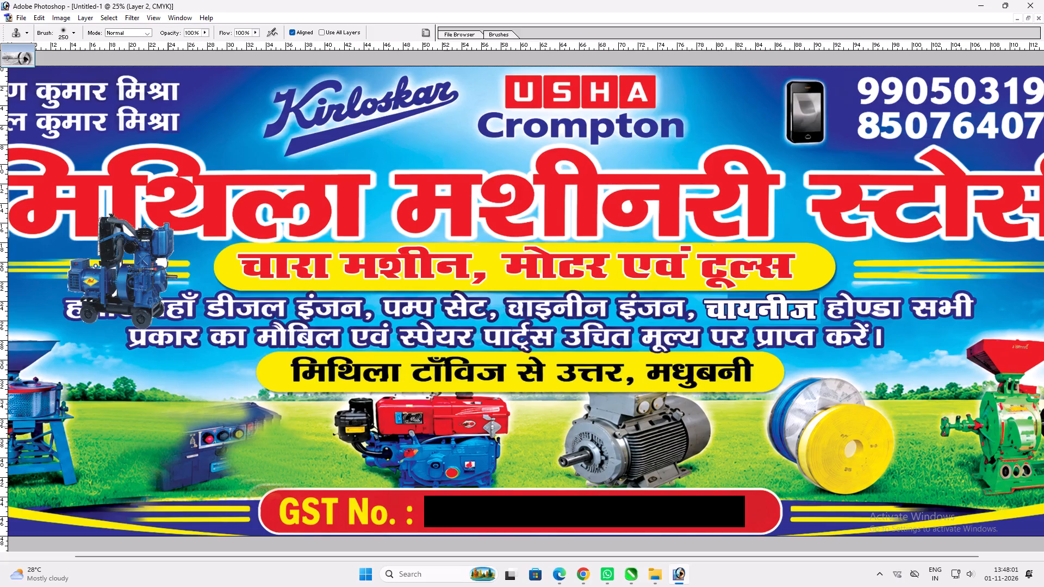
{"action": "left_click_drag", "start_coordinate": [178, 424], "coordinate": [194, 426]}
{"action": "left_click", "coordinate": [197, 426]}
{"action": "left_click_drag", "start_coordinate": [203, 426], "coordinate": [210, 429]}
Clone grass over the box's upper right tip, working inward along its right end.
{"action": "left_click", "coordinate": [294, 444], "text": "alt"}
{"action": "left_click", "coordinate": [284, 434]}
{"action": "left_click", "coordinate": [276, 428]}
{"action": "left_click", "coordinate": [271, 425]}
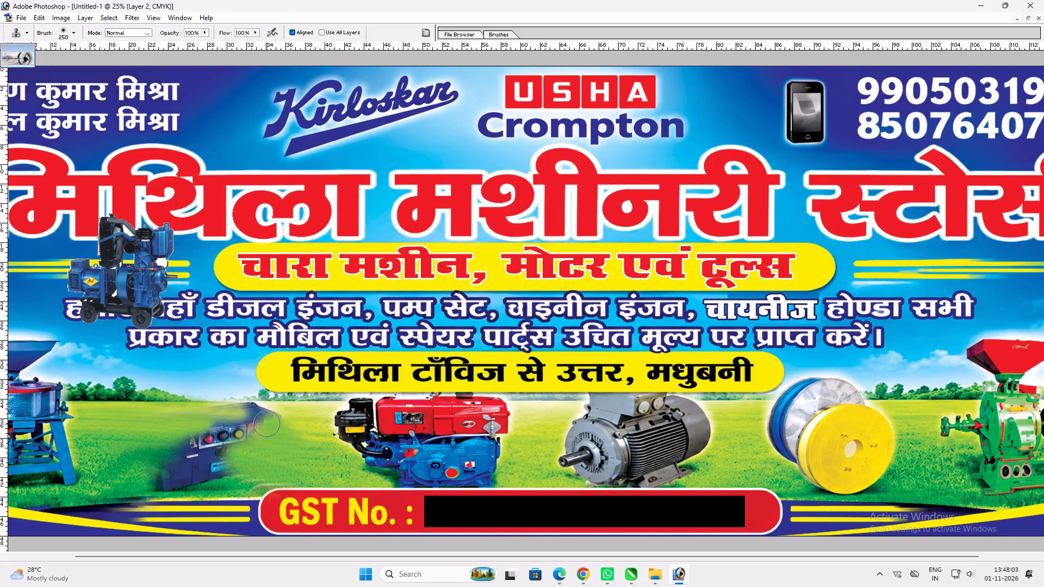
{"action": "left_click", "coordinate": [266, 423]}
{"action": "left_click_drag", "start_coordinate": [259, 418], "coordinate": [253, 416]}
{"action": "left_click", "coordinate": [252, 415]}
{"action": "left_click", "coordinate": [246, 415]}
{"action": "left_click", "coordinate": [241, 417]}
{"action": "left_click_drag", "start_coordinate": [235, 422], "coordinate": [229, 424]}
Clone grass over the area just above the coloured lights, working along to the blue box's upper right end.
{"action": "left_click", "coordinate": [158, 419], "text": "alt"}
{"action": "left_click_drag", "start_coordinate": [188, 413], "coordinate": [196, 415]}
{"action": "left_click_drag", "start_coordinate": [201, 415], "coordinate": [205, 417]}
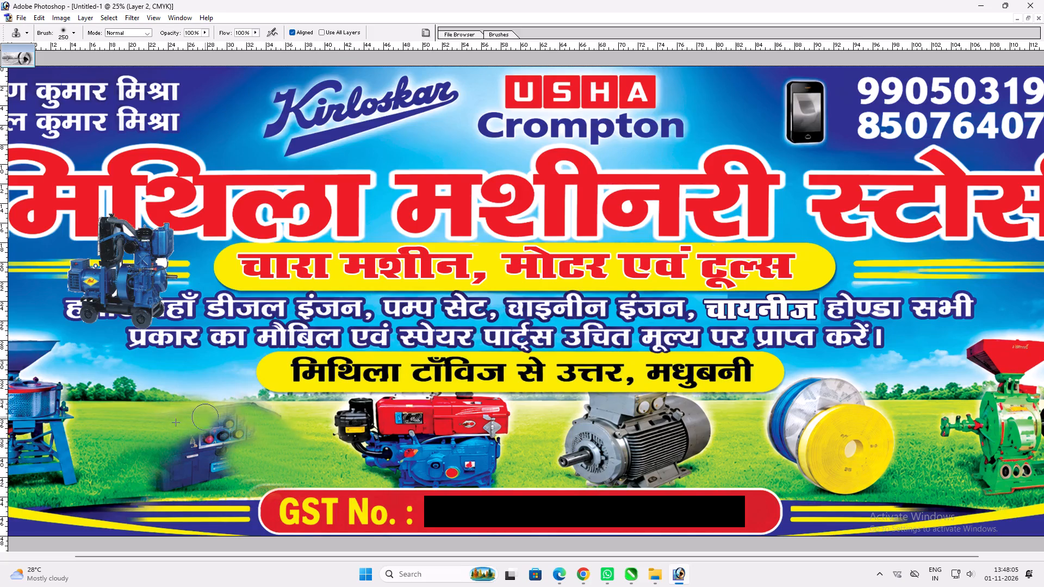
{"action": "left_click_drag", "start_coordinate": [205, 417], "coordinate": [211, 419]}
{"action": "left_click", "coordinate": [219, 421]}
{"action": "left_click", "coordinate": [226, 421]}
{"action": "left_click", "coordinate": [216, 413], "text": "alt"}
{"action": "left_click", "coordinate": [227, 410]}
{"action": "left_click_drag", "start_coordinate": [240, 413], "coordinate": [246, 413]}
{"action": "left_click", "coordinate": [252, 413]}
{"action": "left_click_drag", "start_coordinate": [257, 414], "coordinate": [270, 420]}
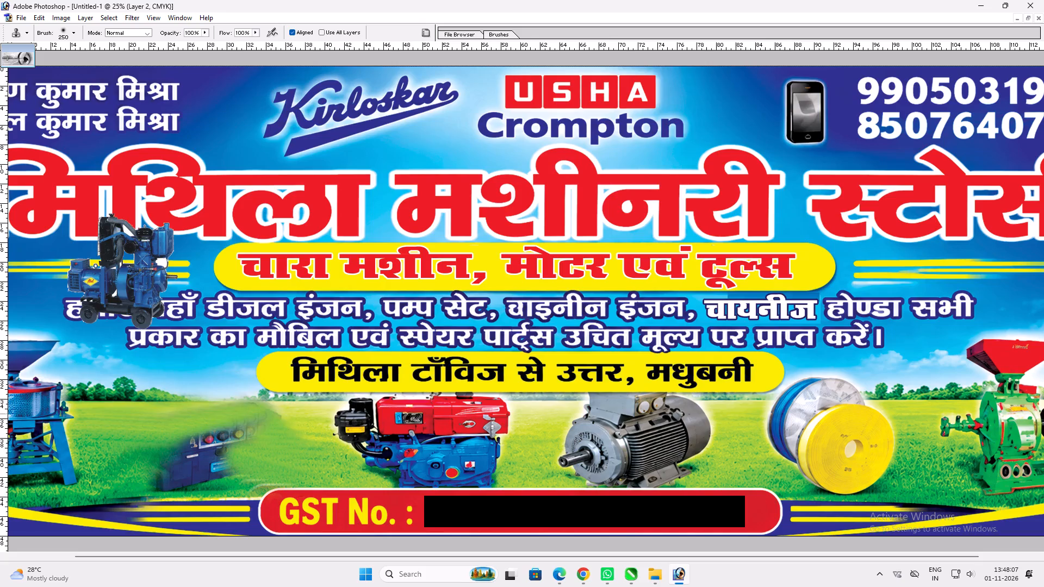
Clone grass over the coloured lights and the upper right face of the blue box.
{"action": "left_click", "coordinate": [228, 413], "text": "alt"}
{"action": "left_click_drag", "start_coordinate": [230, 416], "coordinate": [231, 423]}
{"action": "left_click", "coordinate": [231, 424]}
{"action": "left_click", "coordinate": [225, 429]}
{"action": "left_click_drag", "start_coordinate": [219, 432], "coordinate": [207, 437]}
{"action": "left_click", "coordinate": [203, 438]}
{"action": "left_click", "coordinate": [198, 440]}
{"action": "left_click", "coordinate": [245, 428], "text": "alt"}
{"action": "left_click_drag", "start_coordinate": [245, 431], "coordinate": [239, 440]}
{"action": "left_click", "coordinate": [236, 440]}
{"action": "left_click_drag", "start_coordinate": [231, 440], "coordinate": [226, 443]}
{"action": "left_click", "coordinate": [220, 432], "text": "alt"}
{"action": "left_click_drag", "start_coordinate": [214, 439], "coordinate": [211, 450]}
{"action": "left_click", "coordinate": [211, 450]}
{"action": "left_click", "coordinate": [209, 454]}
Clone grass down over the left and middle parts of the box's remaining blue face.
{"action": "left_click", "coordinate": [171, 434], "text": "alt"}
{"action": "left_click_drag", "start_coordinate": [173, 434], "coordinate": [178, 445]}
{"action": "left_click_drag", "start_coordinate": [180, 447], "coordinate": [182, 452]}
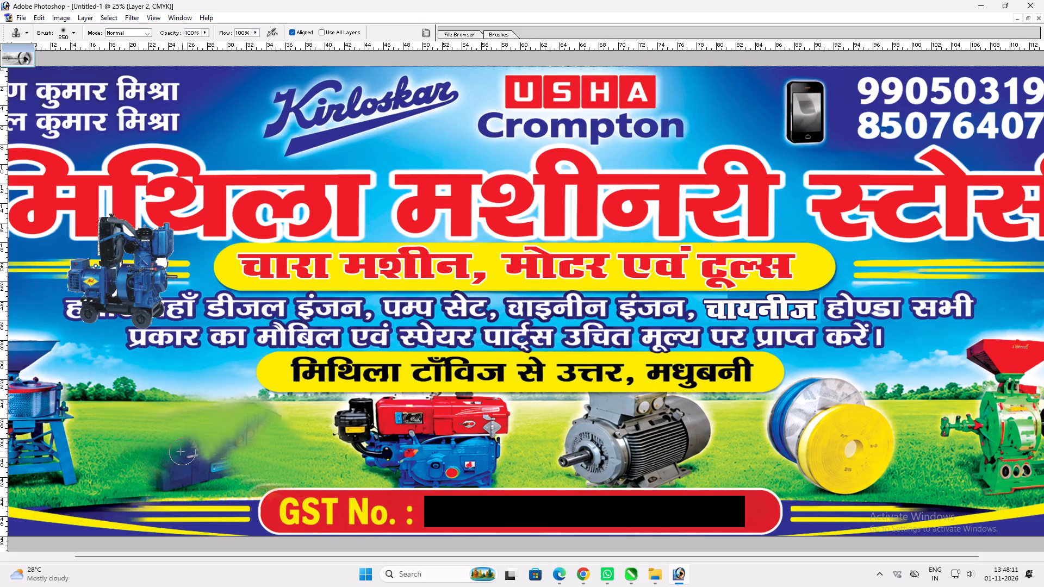
{"action": "left_click_drag", "start_coordinate": [182, 452], "coordinate": [182, 452]}
{"action": "left_click", "coordinate": [182, 452]}
{"action": "left_click_drag", "start_coordinate": [184, 457], "coordinate": [181, 464]}
{"action": "left_click", "coordinate": [180, 464]}
{"action": "left_click", "coordinate": [185, 427], "text": "alt"}
{"action": "left_click_drag", "start_coordinate": [193, 424], "coordinate": [195, 464]}
{"action": "left_click", "coordinate": [194, 464]}
{"action": "left_click", "coordinate": [176, 435], "text": "alt"}
{"action": "left_click_drag", "start_coordinate": [187, 433], "coordinate": [192, 439]}
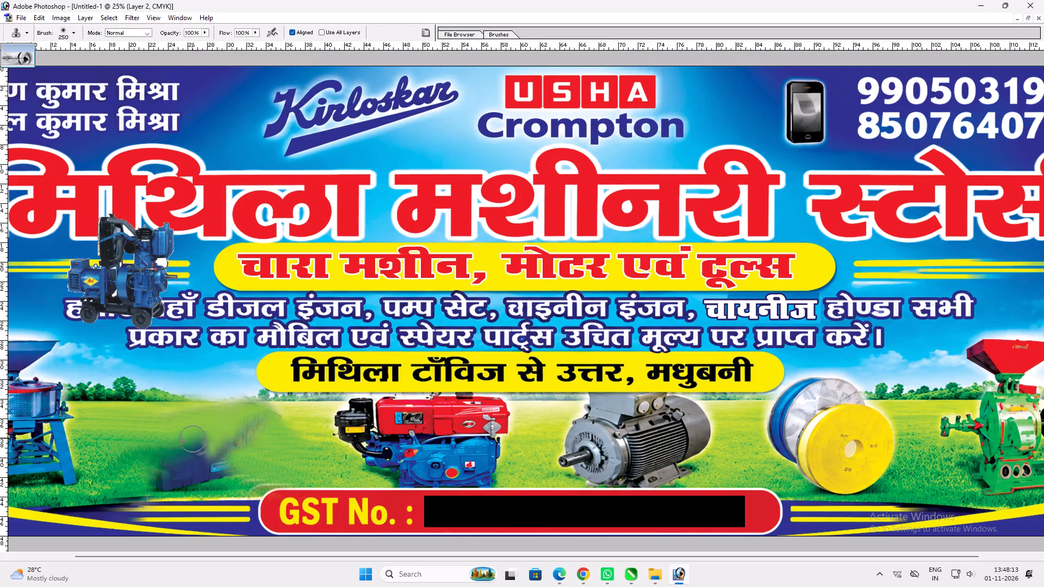
{"action": "left_click_drag", "start_coordinate": [192, 439], "coordinate": [193, 445]}
{"action": "left_click", "coordinate": [194, 445]}
Enlarge the Clone Stamp brush to 400 and clone grass over the box's remaining right end and down across its lower body.
{"action": "key", "text": "bracketright"}
{"action": "key", "text": "bracketright"}
{"action": "left_click", "coordinate": [233, 418], "text": "alt"}
{"action": "double_click", "coordinate": [238, 424]}
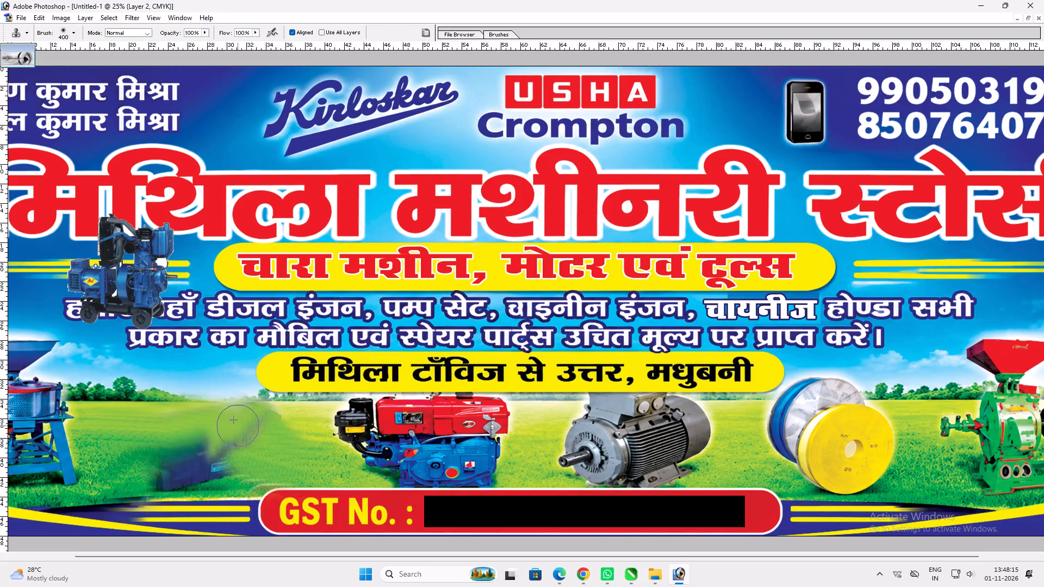
{"action": "left_click", "coordinate": [238, 429]}
{"action": "left_click_drag", "start_coordinate": [238, 431], "coordinate": [228, 439]}
{"action": "double_click", "coordinate": [227, 440]}
{"action": "left_click", "coordinate": [220, 443]}
{"action": "left_click", "coordinate": [216, 446]}
{"action": "left_click_drag", "start_coordinate": [214, 449], "coordinate": [213, 455]}
{"action": "left_click_drag", "start_coordinate": [213, 455], "coordinate": [210, 461]}
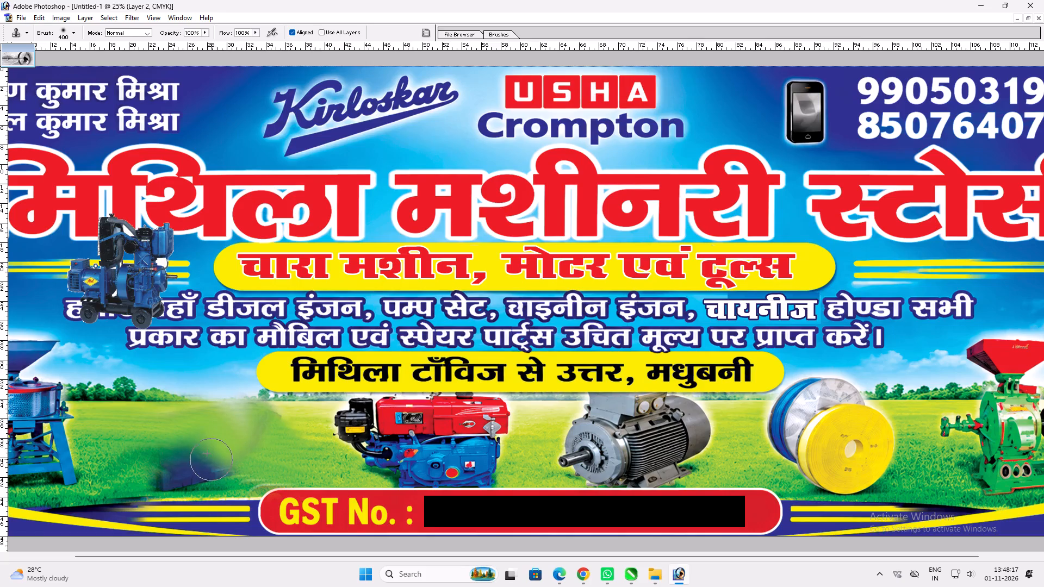
{"action": "left_click_drag", "start_coordinate": [210, 461], "coordinate": [210, 462]}
{"action": "left_click", "coordinate": [210, 462]}
{"action": "left_click", "coordinate": [206, 466]}
{"action": "left_click", "coordinate": [203, 468]}
{"action": "left_click", "coordinate": [190, 437], "text": "alt"}
{"action": "left_click_drag", "start_coordinate": [185, 445], "coordinate": [183, 455], "text": "alt"}
{"action": "left_click_drag", "start_coordinate": [181, 457], "coordinate": [176, 463]}
{"action": "double_click", "coordinate": [176, 463]}
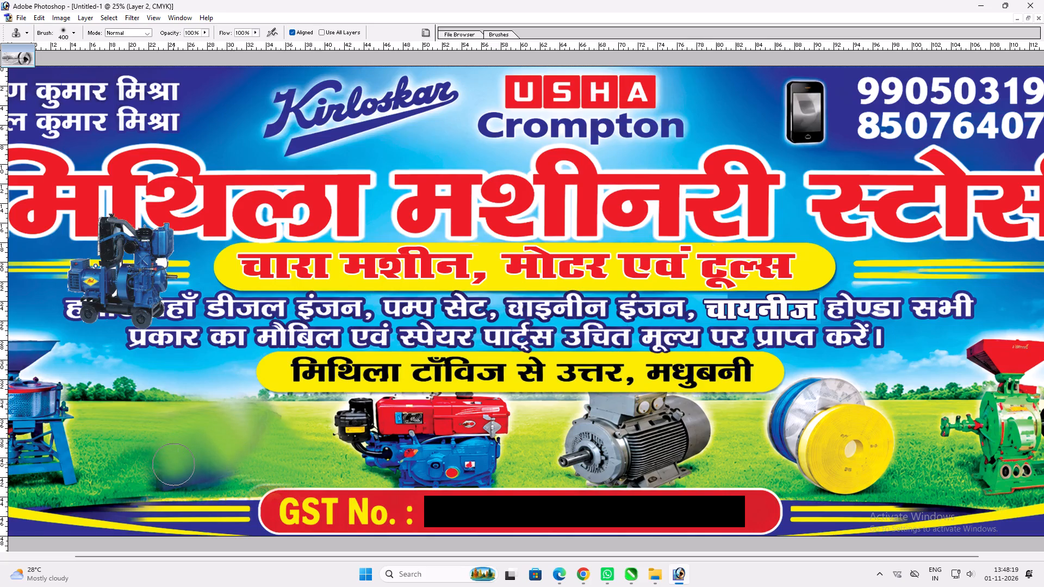
Reduce the Clone Stamp brush to 250 and clone grass over the last blue remains along the box's base.
{"action": "key", "text": "bracketleft"}
{"action": "key", "text": "bracketleft"}
{"action": "left_click", "coordinate": [190, 437], "text": "alt"}
{"action": "left_click", "coordinate": [196, 449]}
{"action": "left_click", "coordinate": [202, 457]}
{"action": "left_click_drag", "start_coordinate": [205, 463], "coordinate": [205, 468]}
{"action": "left_click_drag", "start_coordinate": [205, 469], "coordinate": [203, 470]}
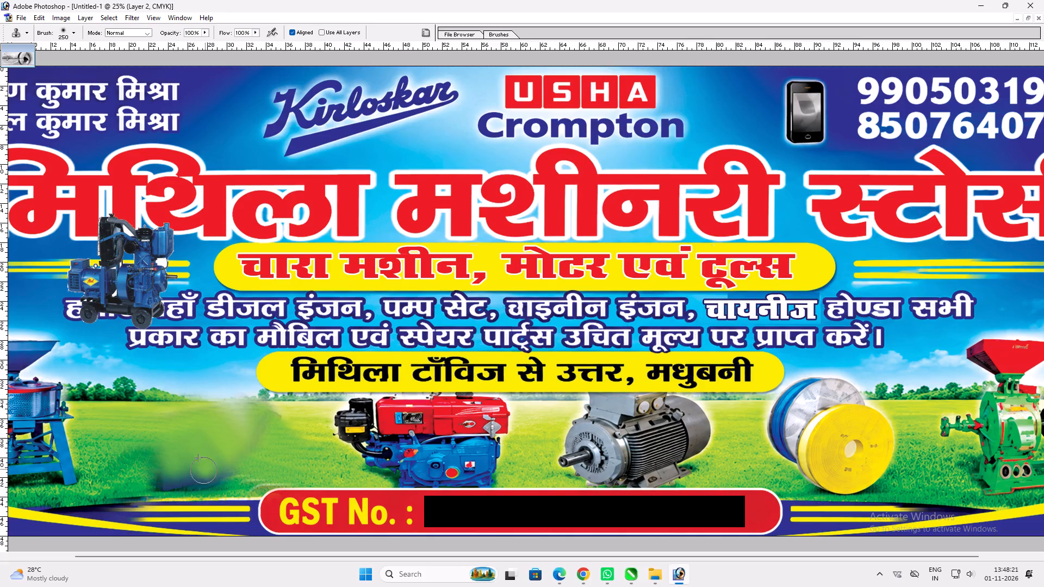
{"action": "left_click_drag", "start_coordinate": [203, 470], "coordinate": [197, 473]}
{"action": "left_click_drag", "start_coordinate": [195, 473], "coordinate": [186, 476]}
{"action": "left_click", "coordinate": [184, 476]}
{"action": "left_click", "coordinate": [177, 476]}
{"action": "left_click", "coordinate": [171, 477]}
{"action": "triple_click", "coordinate": [167, 477]}
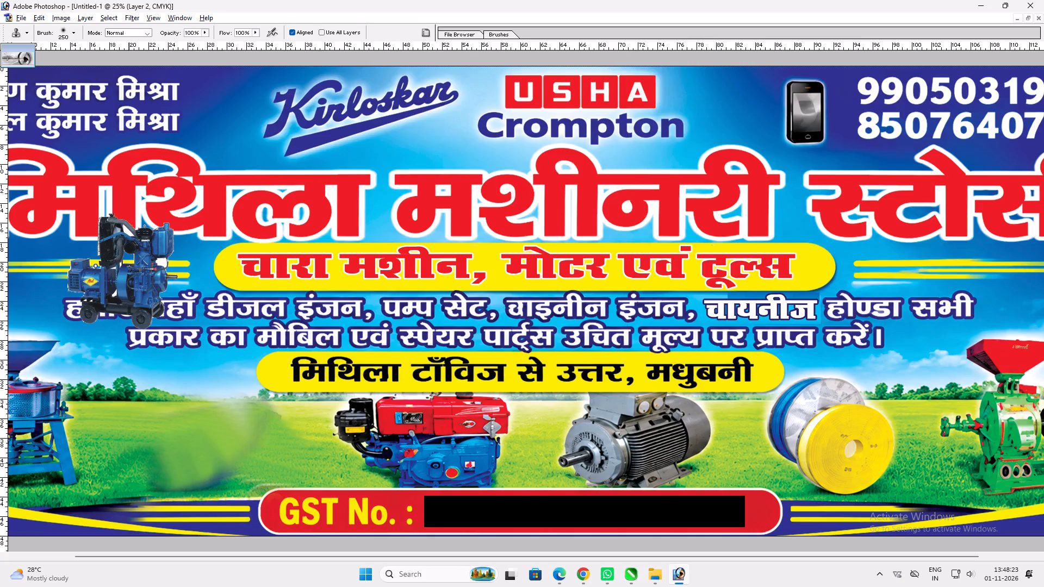
Sample the clean grass beside the erased box and clone it across the blurred patch at its base.
{"action": "left_click", "coordinate": [128, 463], "text": "alt"}
{"action": "left_click_drag", "start_coordinate": [139, 459], "coordinate": [160, 460], "text": "alt"}
{"action": "left_click", "coordinate": [160, 460]}
{"action": "left_click_drag", "start_coordinate": [171, 463], "coordinate": [181, 464]}
{"action": "left_click_drag", "start_coordinate": [191, 464], "coordinate": [196, 464]}
{"action": "left_click", "coordinate": [202, 467]}
{"action": "left_click", "coordinate": [186, 471]}
{"action": "left_click_drag", "start_coordinate": [184, 472], "coordinate": [209, 467]}
{"action": "left_click_drag", "start_coordinate": [210, 467], "coordinate": [212, 468]}
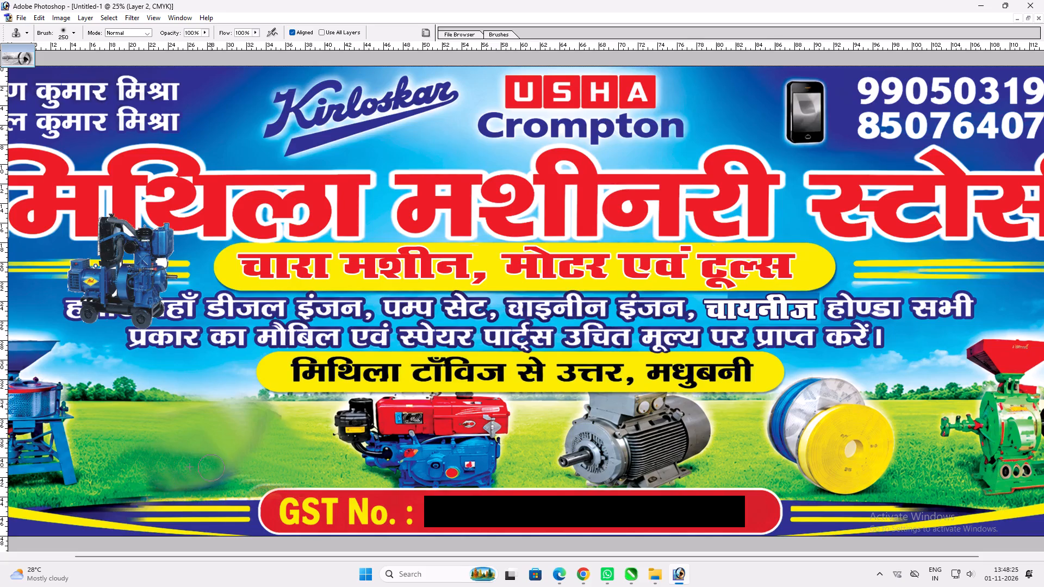
{"action": "left_click_drag", "start_coordinate": [212, 468], "coordinate": [217, 477]}
{"action": "left_click_drag", "start_coordinate": [220, 477], "coordinate": [226, 477]}
{"action": "left_click", "coordinate": [227, 474]}
Move the generator picture down from the Hindi text onto the cleared grass beside the blue mill.
{"action": "key", "text": "v"}
{"action": "key", "text": "v"}
{"action": "left_click", "coordinate": [130, 290], "text": "ctrl"}
{"action": "left_click_drag", "start_coordinate": [130, 290], "coordinate": [174, 396]}
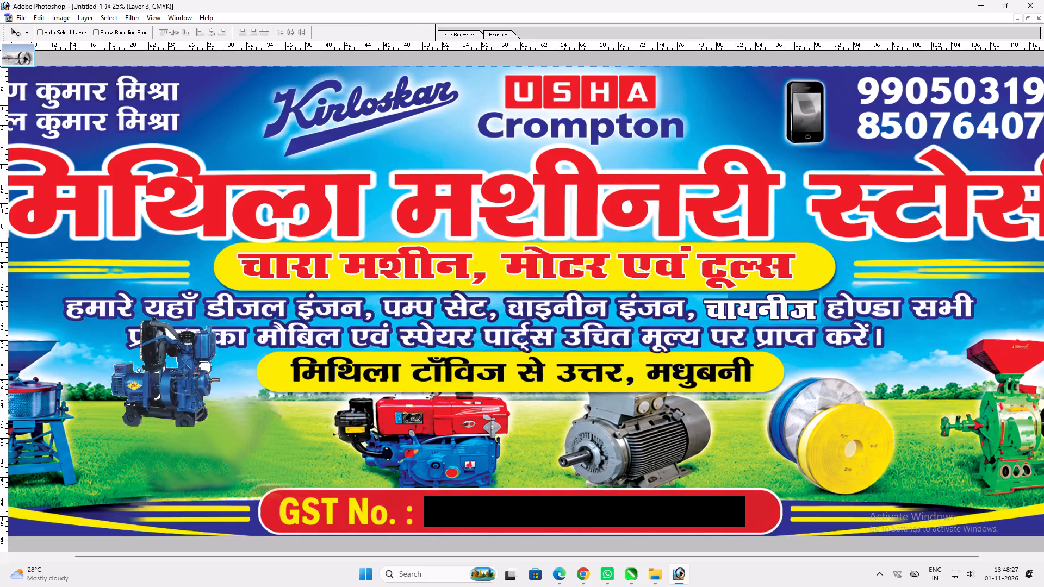
{"action": "left_click_drag", "start_coordinate": [174, 396], "coordinate": [157, 429]}
Enlarge the generator to about 140% width and 123% height, and stretch its width by about another 107%.
{"action": "key", "text": "ctrl+t"}
{"action": "left_click_drag", "start_coordinate": [207, 467], "coordinate": [239, 480], "text": "shift"}
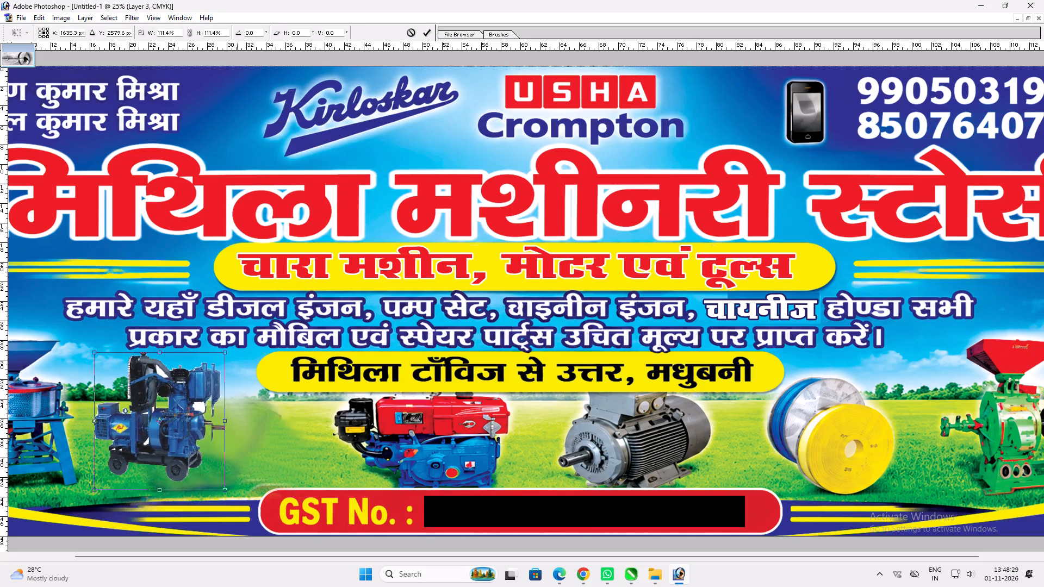
{"action": "left_click_drag", "start_coordinate": [239, 480], "coordinate": [245, 481], "text": "shift"}
{"action": "left_click_drag", "start_coordinate": [236, 468], "coordinate": [248, 468], "text": "shift"}
{"action": "left_click_drag", "start_coordinate": [225, 456], "coordinate": [244, 458], "text": "shift"}
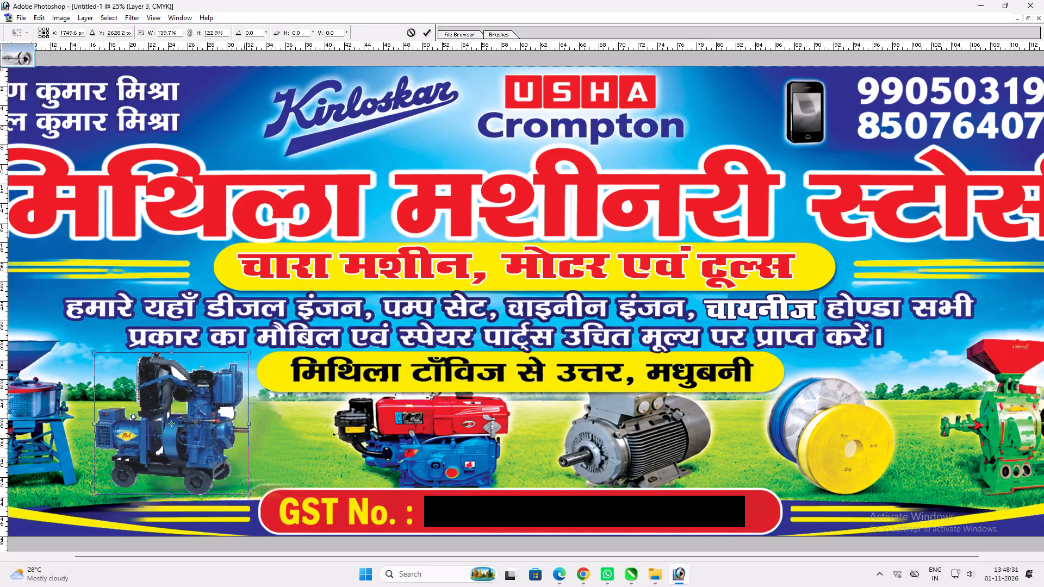
{"action": "left_click_drag", "start_coordinate": [244, 458], "coordinate": [245, 458], "text": "shift"}
{"action": "key", "text": "shift+Return"}
{"action": "key", "text": "v"}
{"action": "key", "text": "ctrl+t"}
{"action": "left_click_drag", "start_coordinate": [245, 433], "coordinate": [257, 431], "text": "shift"}
{"action": "key", "text": "shift+Return"}
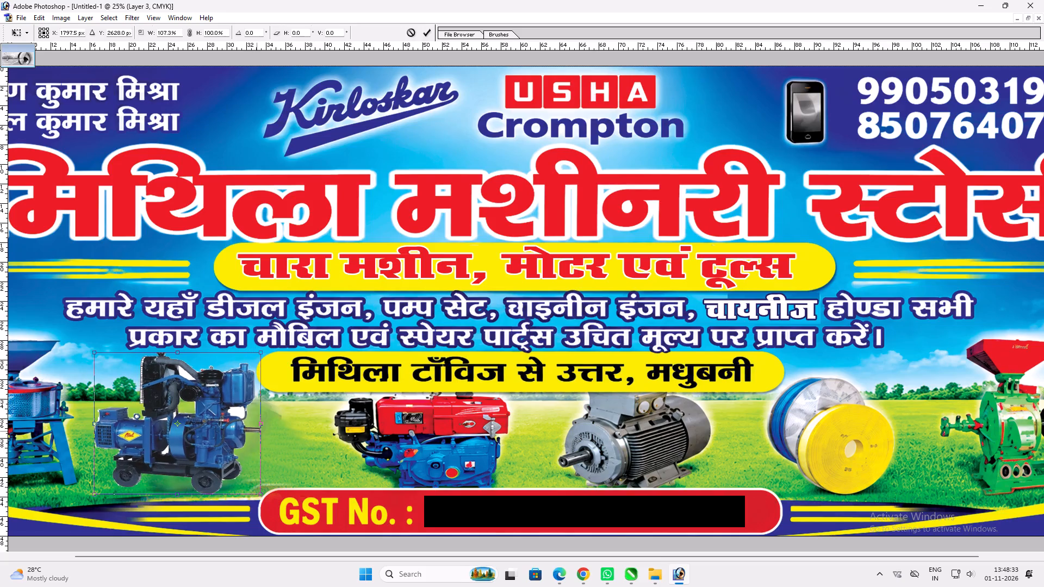
Add a white Outer Glow to the generator layer in Normal mode at 100% opacity, with increased size and spread.
{"action": "type", "text": "vv"}
{"action": "left_click", "coordinate": [256, 433]}
{"action": "key", "text": "alt+l"}
{"action": "key", "text": "alt+y"}
{"action": "key", "text": "o"}
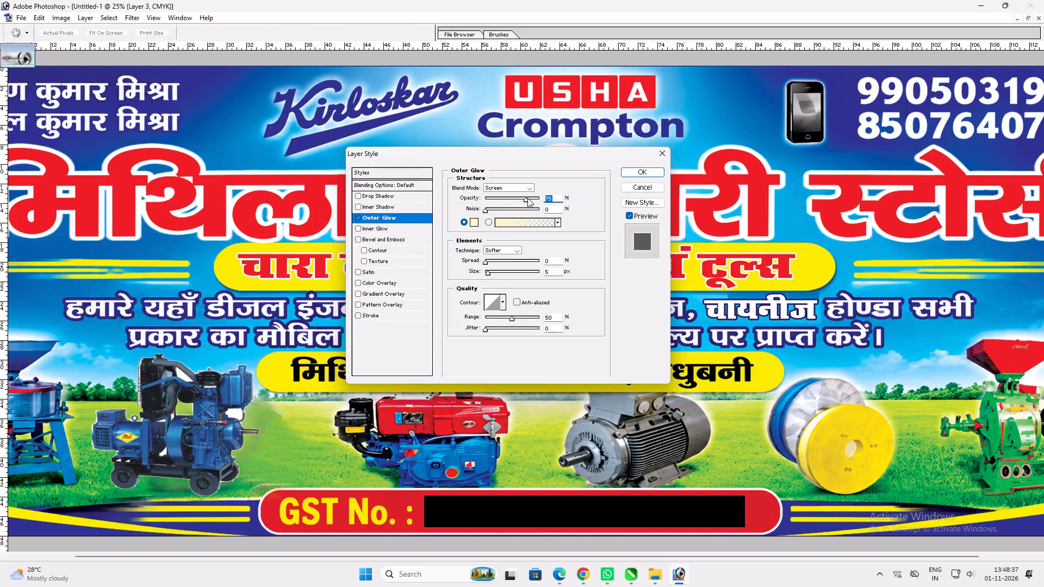
{"action": "left_click_drag", "start_coordinate": [528, 198], "coordinate": [551, 197]}
{"action": "left_click", "coordinate": [523, 189]}
{"action": "left_click", "coordinate": [507, 195]}
{"action": "left_click", "coordinate": [474, 216]}
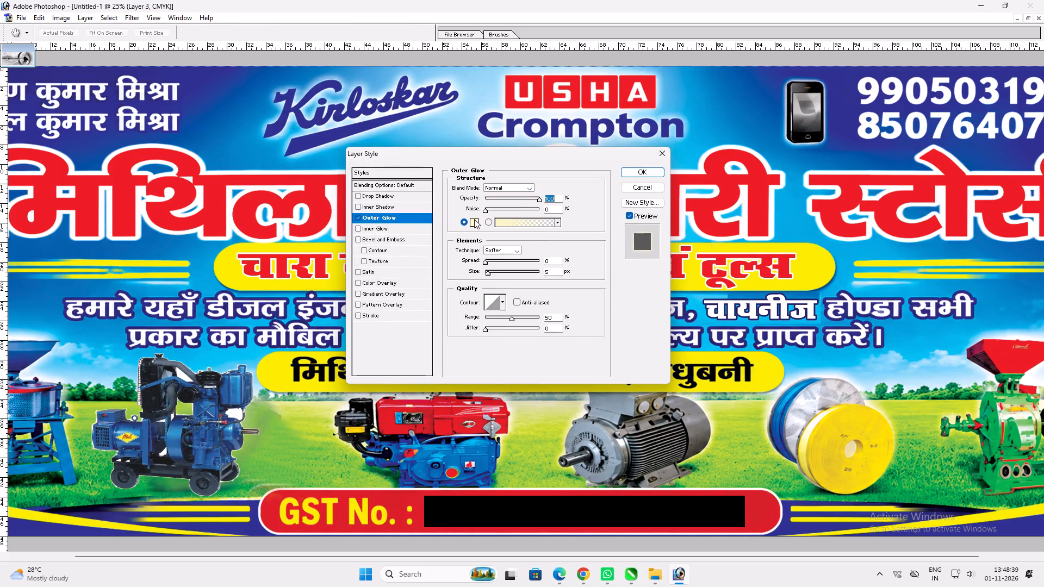
{"action": "left_click", "coordinate": [474, 220]}
{"action": "left_click_drag", "start_coordinate": [306, 302], "coordinate": [195, 205]}
{"action": "key", "text": "Return"}
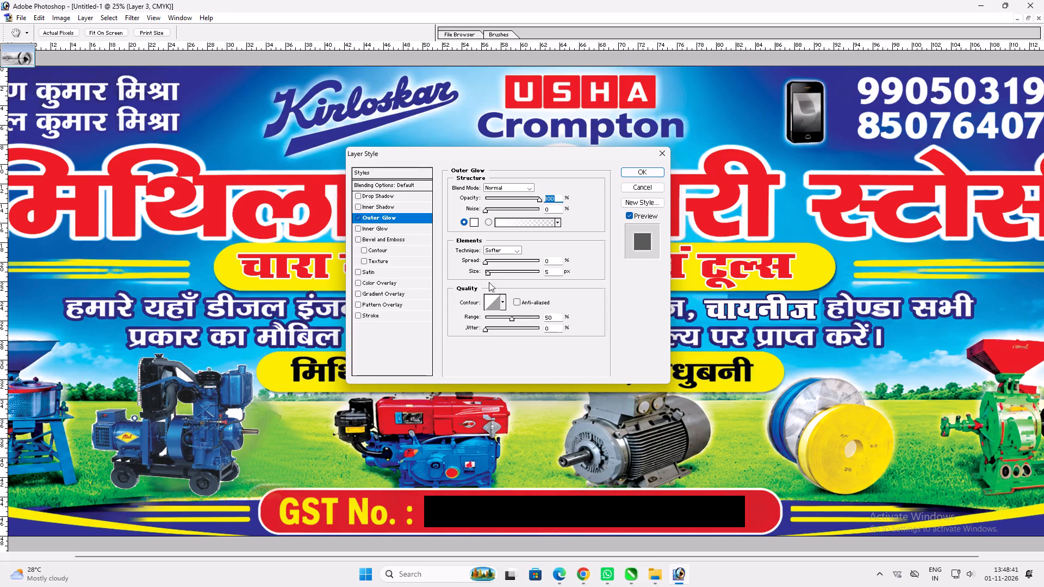
{"action": "left_click_drag", "start_coordinate": [489, 274], "coordinate": [502, 276]}
{"action": "left_click", "coordinate": [491, 265]}
{"action": "key", "text": "Return"}
Examine the generator and the surrounding banner artwork and text at 25% and 33.3% zoom.
{"action": "key", "text": "v"}
{"action": "key", "text": "space"}
{"action": "key", "text": "space"}
{"action": "key", "text": "space"}
{"action": "key", "text": "space"}
{"action": "key", "text": "space"}
{"action": "key", "text": "space"}
{"action": "key", "text": "space"}
{"action": "key", "text": "space"}
{"action": "key", "text": "space"}
{"action": "key", "text": "space"}
{"action": "key", "text": "space"}
{"action": "key", "text": "space"}
{"action": "key", "text": "space"}
{"action": "key", "text": "space"}
{"action": "left_click_drag", "start_coordinate": [317, 426], "coordinate": [397, 420]}
{"action": "key", "text": "v"}
{"action": "left_click", "coordinate": [294, 418]}
{"action": "key", "text": "space"}
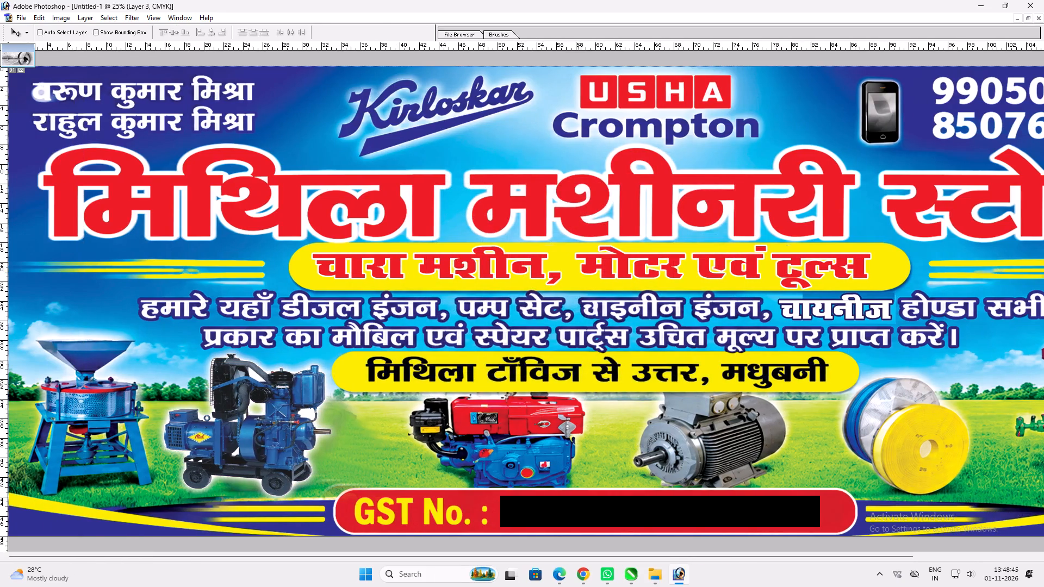
{"action": "key", "text": "v"}
{"action": "key", "text": "space"}
{"action": "type", "text": "+"}
{"action": "key", "text": "ctrl+plus"}
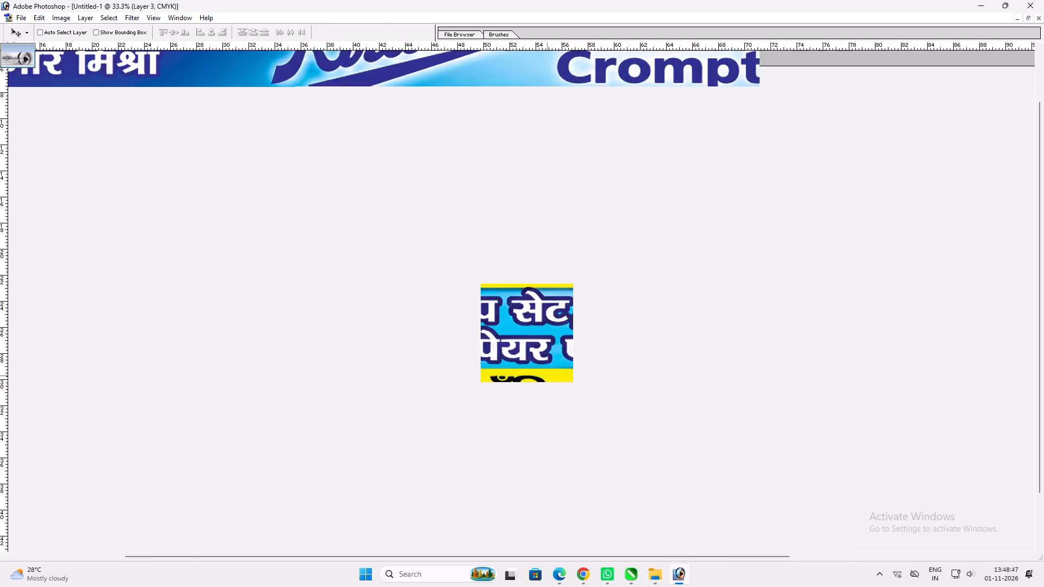
{"action": "key", "text": "space"}
{"action": "key", "text": "space"}
{"action": "key", "text": "space"}
{"action": "key", "text": "space"}
{"action": "key", "text": "space"}
{"action": "key", "text": "space"}
{"action": "left_click_drag", "start_coordinate": [547, 376], "coordinate": [523, 372]}
{"action": "key", "text": "v"}
{"action": "key", "text": "v"}
{"action": "left_click", "coordinate": [511, 255], "text": "ctrl"}
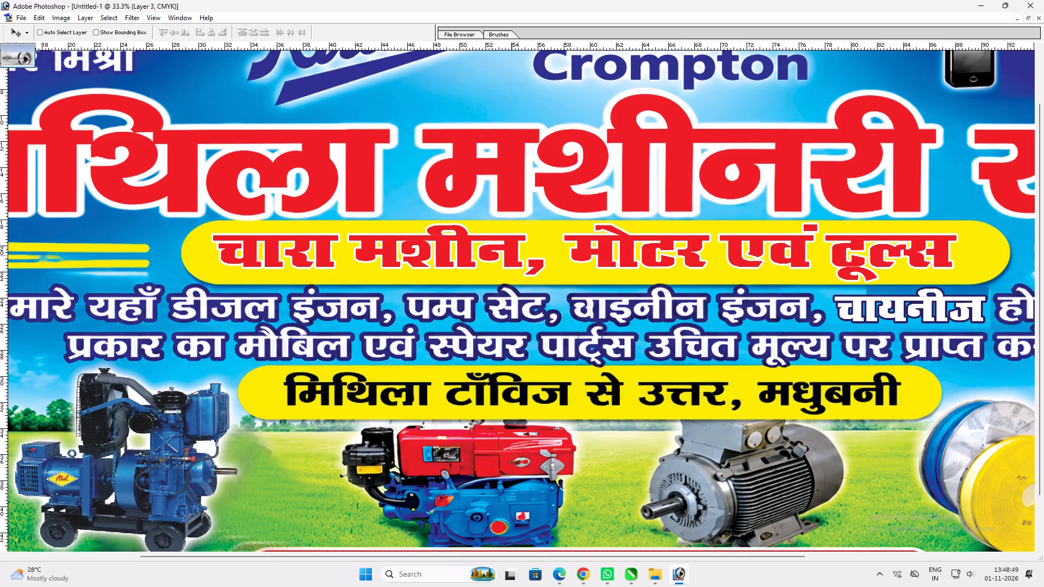
Duplicate the red चारा मशीन tagline onto the lower yellow address bar and replace the copy's text with मिथिला.
{"action": "left_click_drag", "start_coordinate": [511, 255], "coordinate": [516, 382], "text": "alt"}
{"action": "key", "text": "t"}
{"action": "left_click", "coordinate": [514, 385]}
{"action": "key", "text": "ctrl+a"}
{"action": "type", "text": "ff"}
{"action": "left_click_drag", "start_coordinate": [651, 364], "coordinate": [538, 394]}
{"action": "type", "text": "fef"}
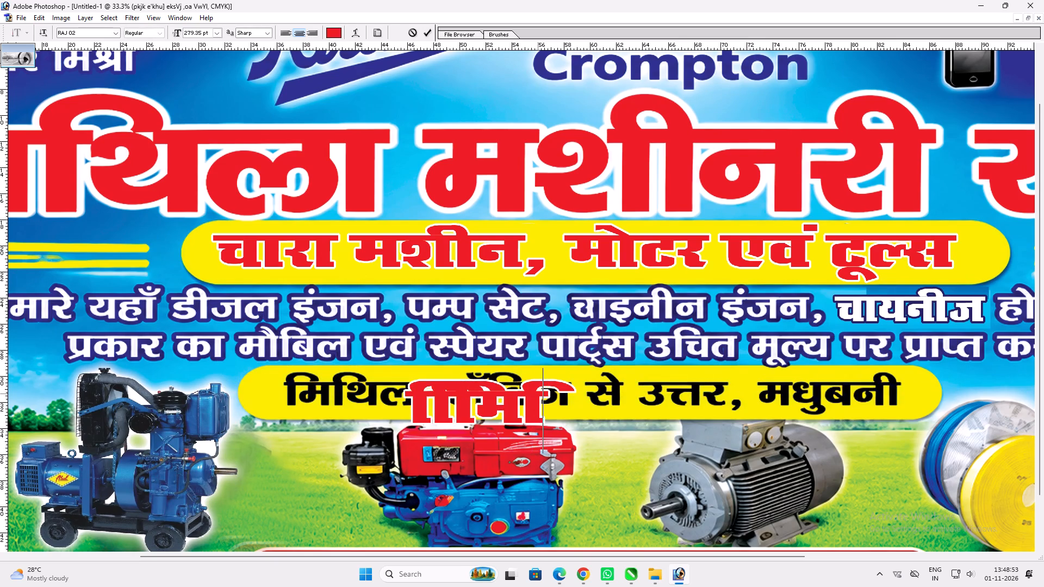
{"action": "key", "text": "ctrl+a"}
{"action": "type", "text": "feFf"}
{"action": "key", "text": "BackSpace"}
{"action": "key", "text": "BackSpace"}
{"action": "type", "text": "fFkyk"}
{"action": "key", "text": "space"}
Complete the new text line so it reads मिथिला टॉकिज से उत्तर, मधुबनी.
{"action": "left_click_drag", "start_coordinate": [717, 422], "coordinate": [586, 467]}
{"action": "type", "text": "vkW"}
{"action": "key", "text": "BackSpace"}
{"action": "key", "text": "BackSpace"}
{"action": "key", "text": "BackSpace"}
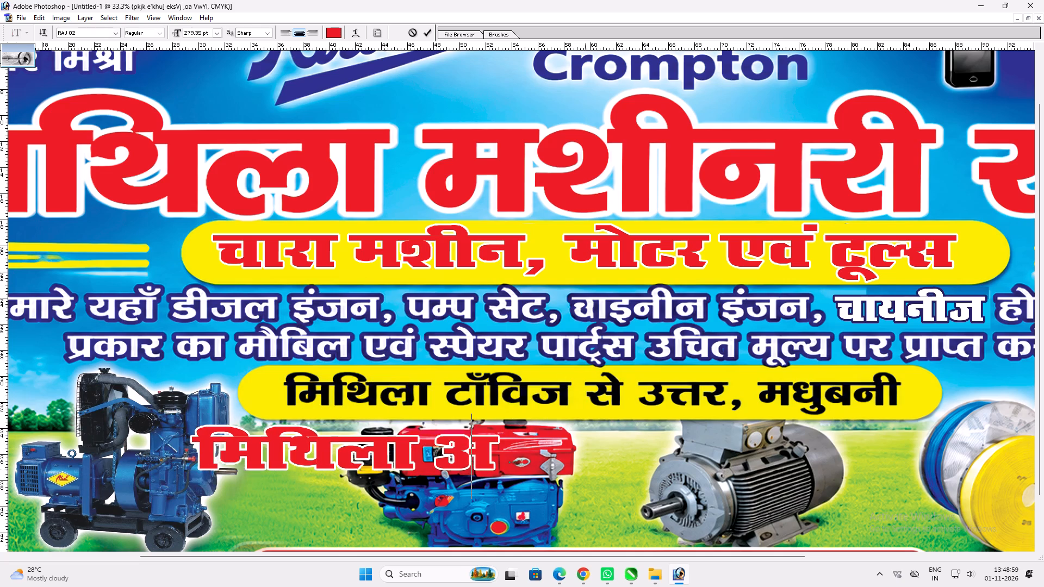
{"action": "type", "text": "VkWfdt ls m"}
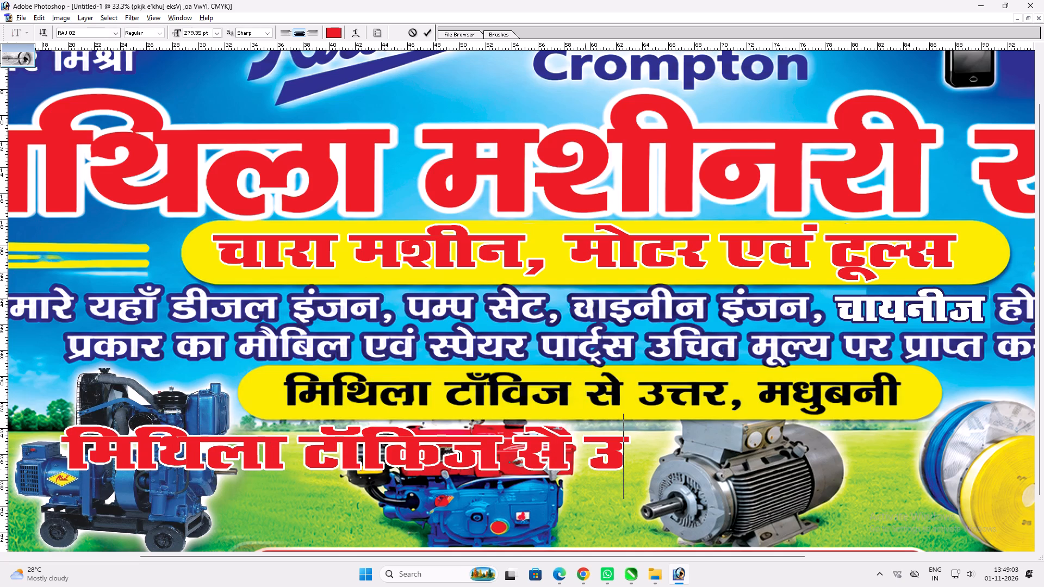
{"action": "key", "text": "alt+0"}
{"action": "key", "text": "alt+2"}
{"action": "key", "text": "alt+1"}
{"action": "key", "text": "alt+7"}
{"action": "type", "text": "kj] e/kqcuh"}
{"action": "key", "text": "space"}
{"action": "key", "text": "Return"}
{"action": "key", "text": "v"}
Narrow the new address line, move it over the old address text, scale it to about 81%, and widen it to match.
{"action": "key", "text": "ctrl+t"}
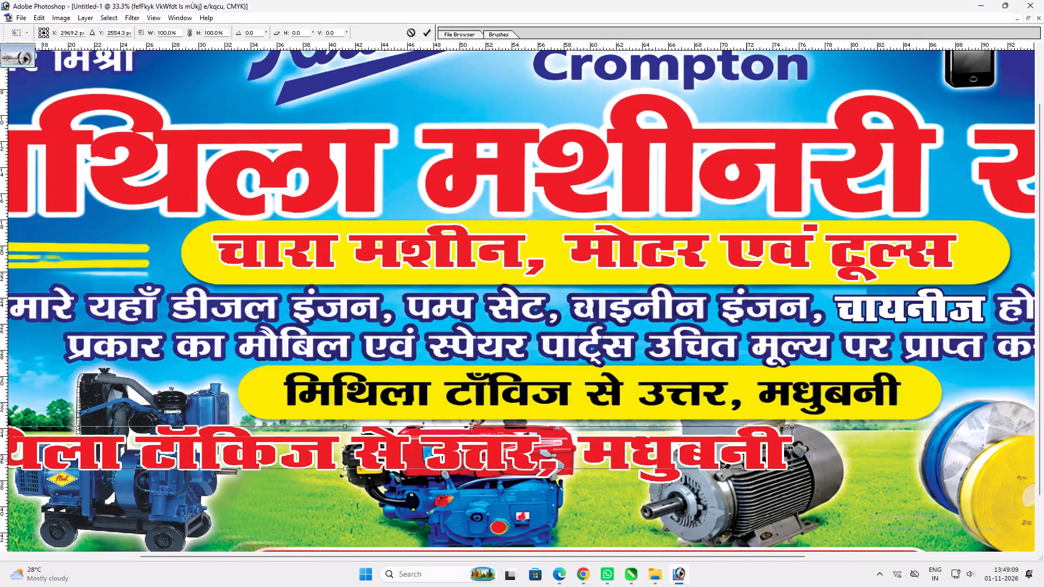
{"action": "left_click_drag", "start_coordinate": [792, 447], "coordinate": [562, 440], "text": "alt+shift"}
{"action": "key", "text": "Return"}
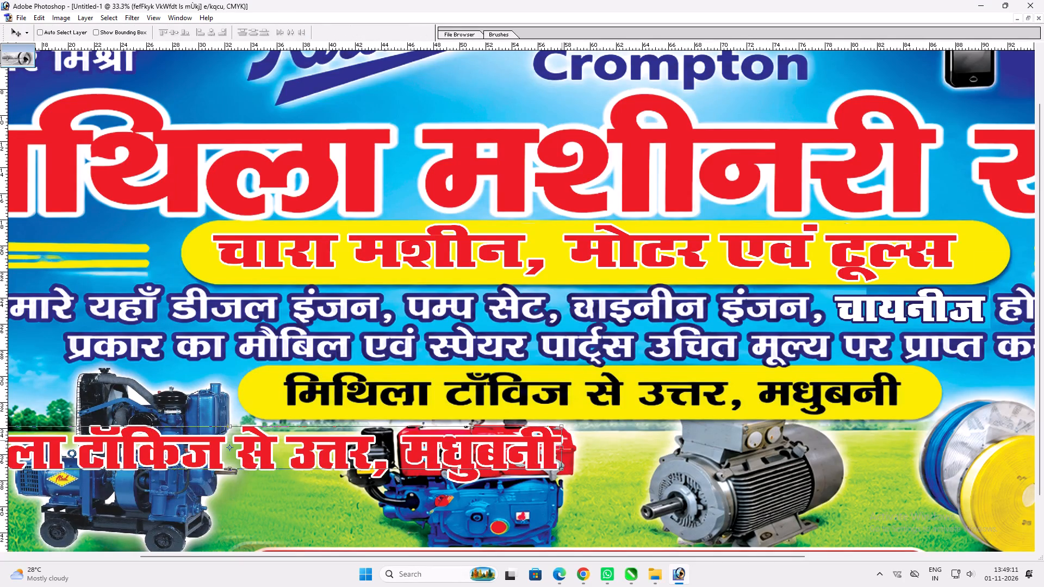
{"action": "key", "text": "v"}
{"action": "left_click_drag", "start_coordinate": [490, 462], "coordinate": [854, 399]}
{"action": "key", "text": "ctrl+t"}
{"action": "left_click_drag", "start_coordinate": [927, 364], "coordinate": [803, 372], "text": "shift"}
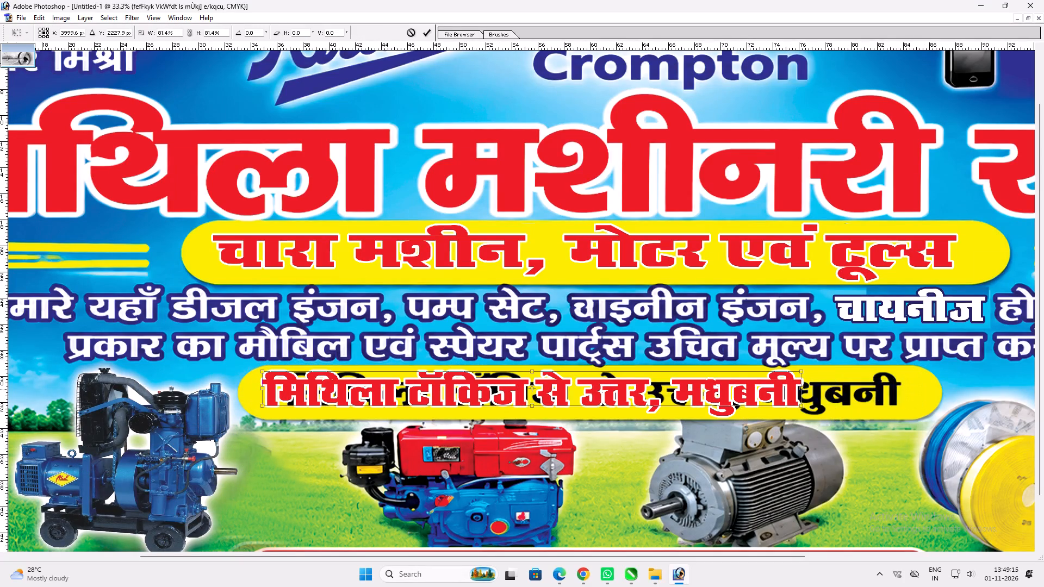
{"action": "left_click_drag", "start_coordinate": [797, 389], "coordinate": [894, 388], "text": "shift"}
{"action": "key", "text": "shift+Return"}
{"action": "key", "text": "v"}
Add a black Color Overlay in Normal mode at 100% opacity to the new address text.
{"action": "key", "text": "alt+l"}
{"action": "key", "text": "alt+y"}
{"action": "key", "text": "n"}
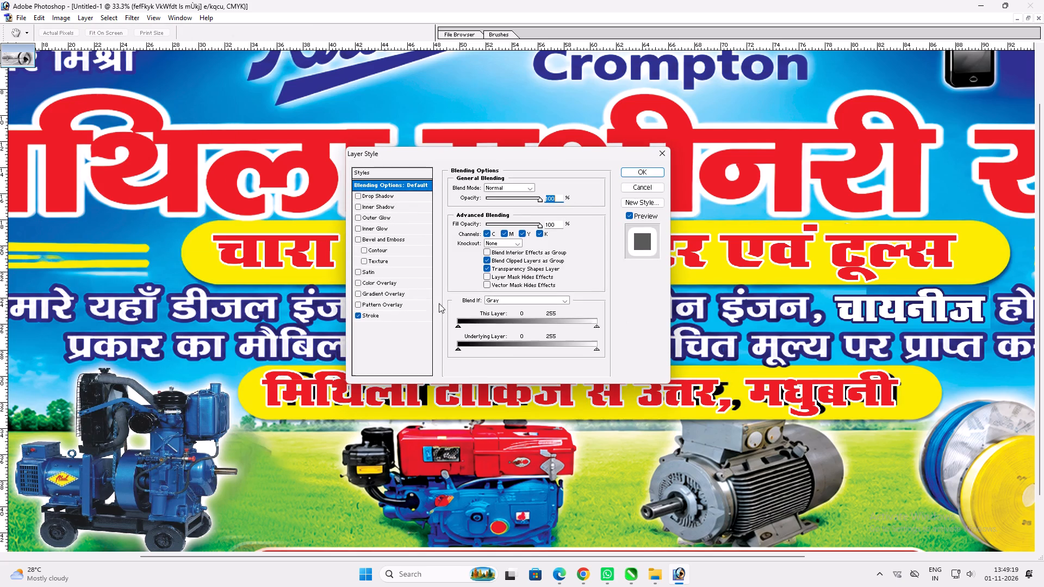
{"action": "left_click", "coordinate": [406, 286]}
{"action": "left_click", "coordinate": [546, 185]}
{"action": "left_click_drag", "start_coordinate": [313, 359], "coordinate": [614, 475]}
{"action": "key", "text": "Return"}
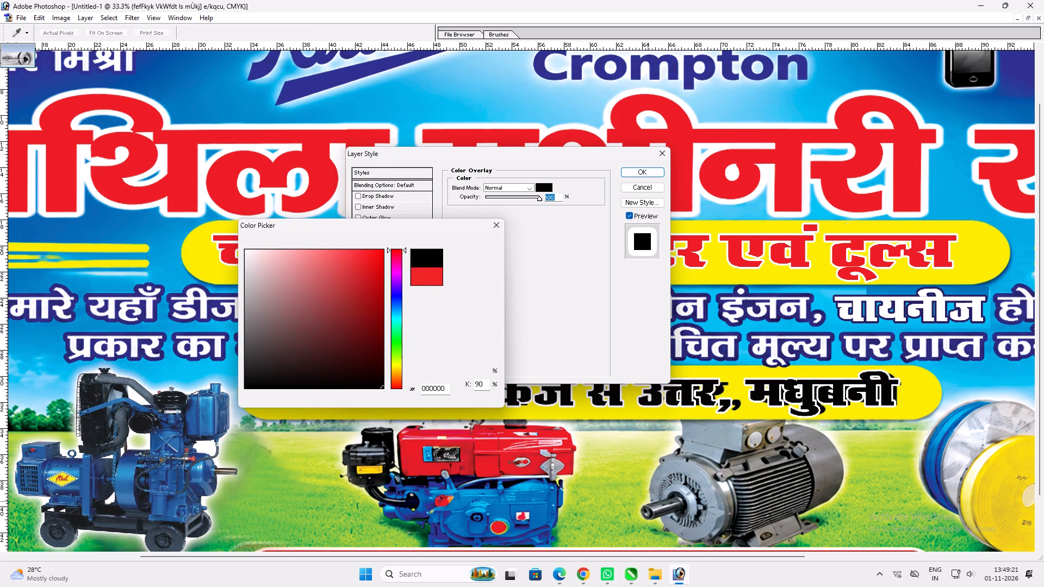
{"action": "key", "text": "Return"}
Scale the black address line to about 98% in width and height.
{"action": "key", "text": "ctrl+t"}
{"action": "left_click_drag", "start_coordinate": [899, 400], "coordinate": [894, 402], "text": "alt+shift"}
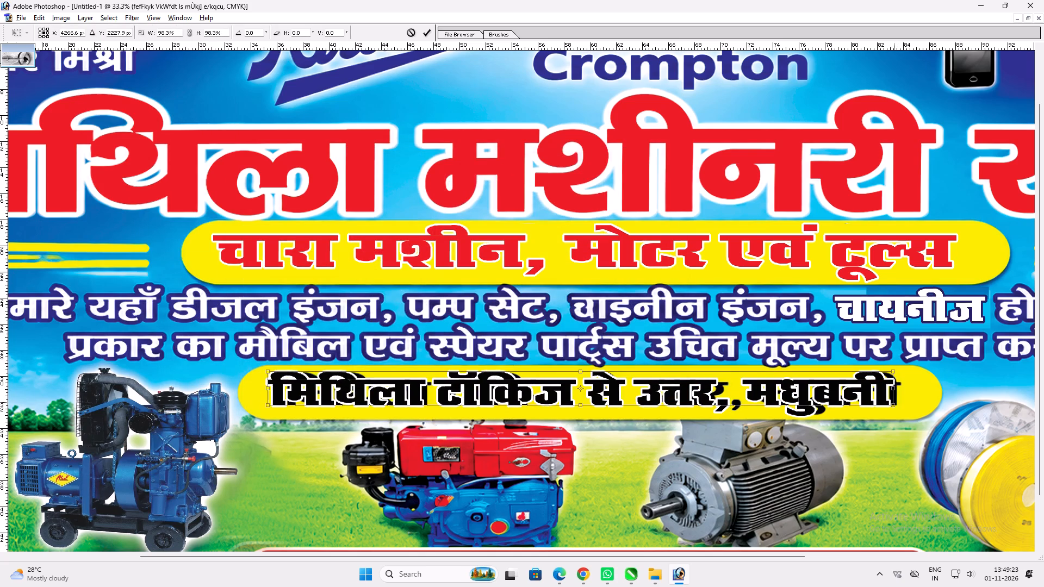
{"action": "key", "text": "Return"}
{"action": "key", "text": "v"}
Cover the old address text on Layer 2 by stretching a thin yellow strip to 3200% width and extending its height.
{"action": "left_click", "coordinate": [909, 401], "text": "ctrl"}
{"action": "key", "text": "m"}
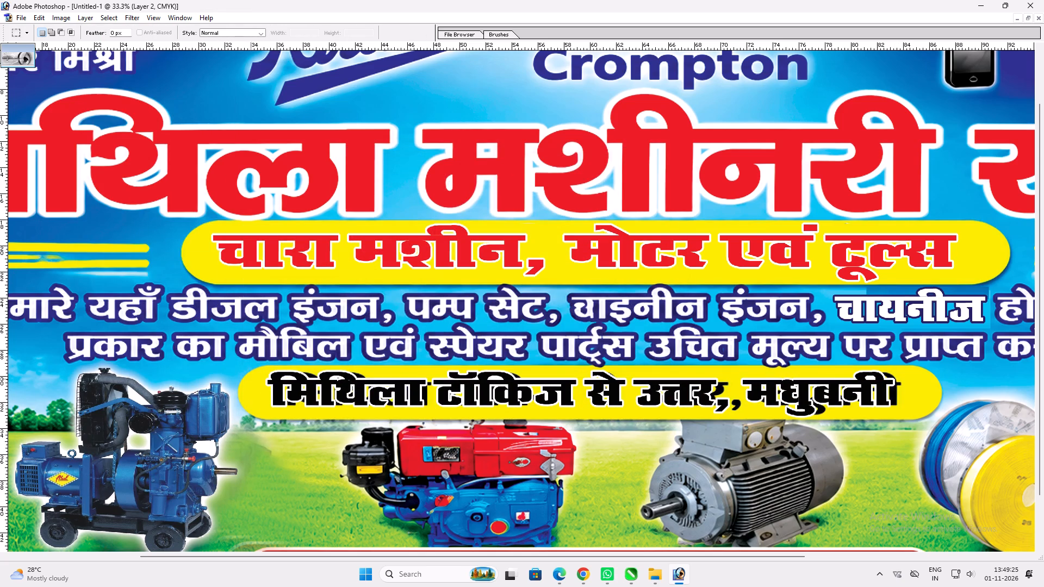
{"action": "left_click_drag", "start_coordinate": [256, 375], "coordinate": [259, 403]}
{"action": "key", "text": "ctrl+t"}
{"action": "left_click_drag", "start_coordinate": [263, 392], "coordinate": [692, 396]}
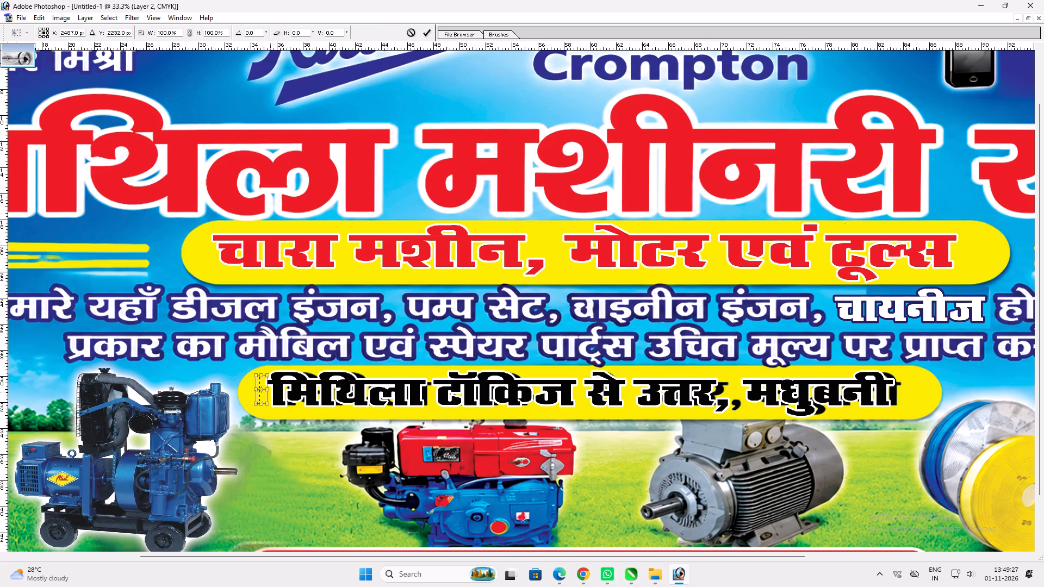
{"action": "left_click_drag", "start_coordinate": [692, 396], "coordinate": [916, 395]}
{"action": "left_click_drag", "start_coordinate": [877, 404], "coordinate": [871, 411]}
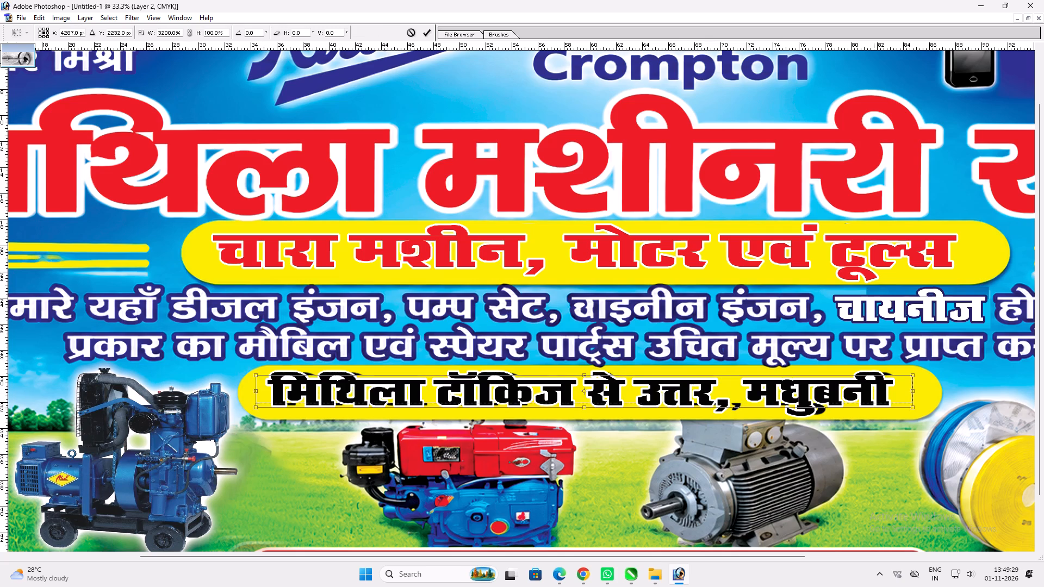
{"action": "left_click_drag", "start_coordinate": [871, 411], "coordinate": [863, 419]}
{"action": "left_click_drag", "start_coordinate": [837, 375], "coordinate": [844, 369]}
{"action": "key", "text": "Return"}
{"action": "key", "text": "ctrl+d"}
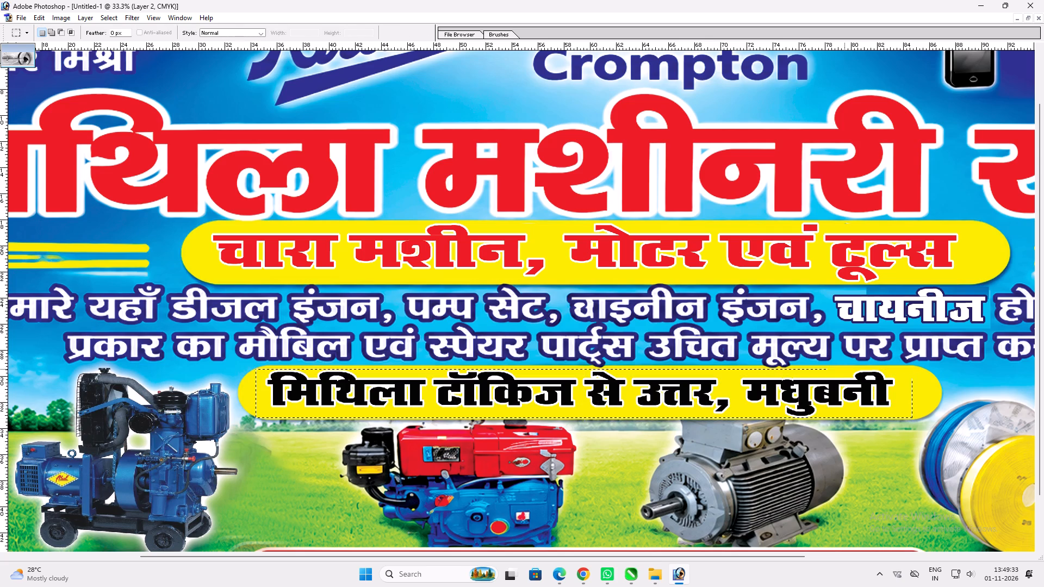
Examine the whole machinery banner with the replaced address line.
{"action": "key", "text": "v"}
{"action": "key", "text": "v"}
{"action": "key", "text": "space"}
{"action": "key", "text": "space"}
{"action": "key", "text": "space"}
{"action": "key", "text": "space"}
{"action": "right_click_drag", "start_coordinate": [673, 395], "coordinate": [689, 400]}
{"action": "left_click_drag", "start_coordinate": [694, 401], "coordinate": [703, 403]}
{"action": "key", "text": "v"}
{"action": "key", "text": "v"}
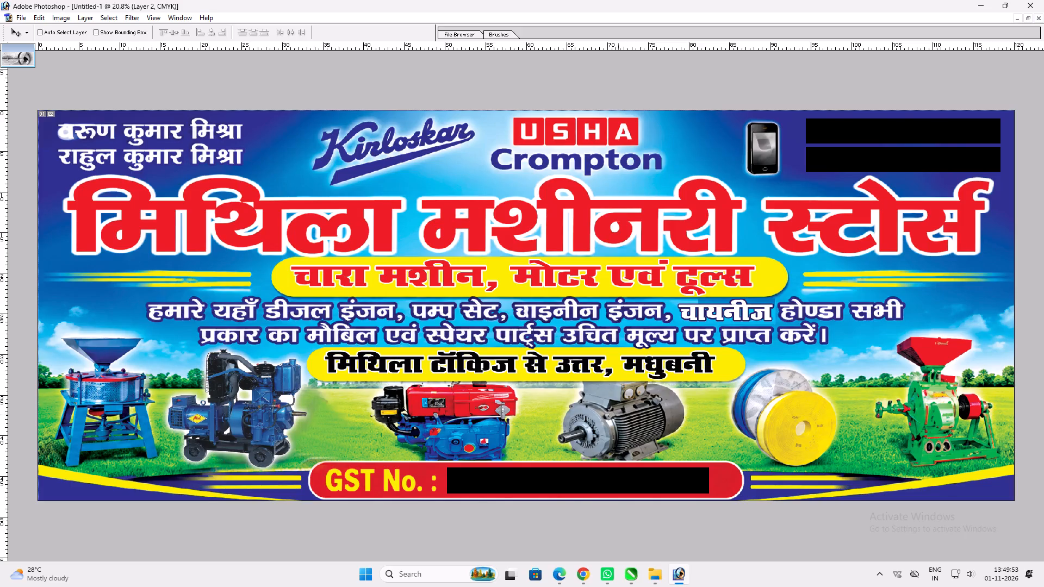
Copy the corrected word चायनीज over the misspelled word before the first इंजन.
{"action": "key", "text": "ctrl+plus"}
{"action": "key", "text": "space"}
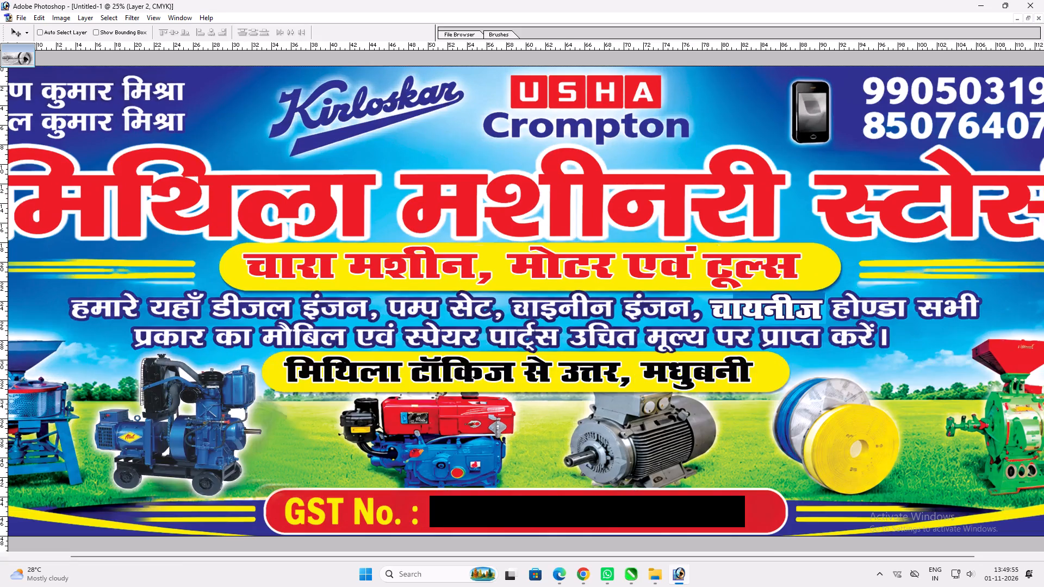
{"action": "key", "text": "ctrl+plus"}
{"action": "key", "text": "space"}
{"action": "key", "text": "space"}
{"action": "key", "text": "space"}
{"action": "key", "text": "space"}
{"action": "key", "text": "space"}
{"action": "key", "text": "space"}
{"action": "key", "text": "space"}
{"action": "key", "text": "space"}
{"action": "key", "text": "space"}
{"action": "key", "text": "space"}
{"action": "key", "text": "v"}
{"action": "key", "text": "v"}
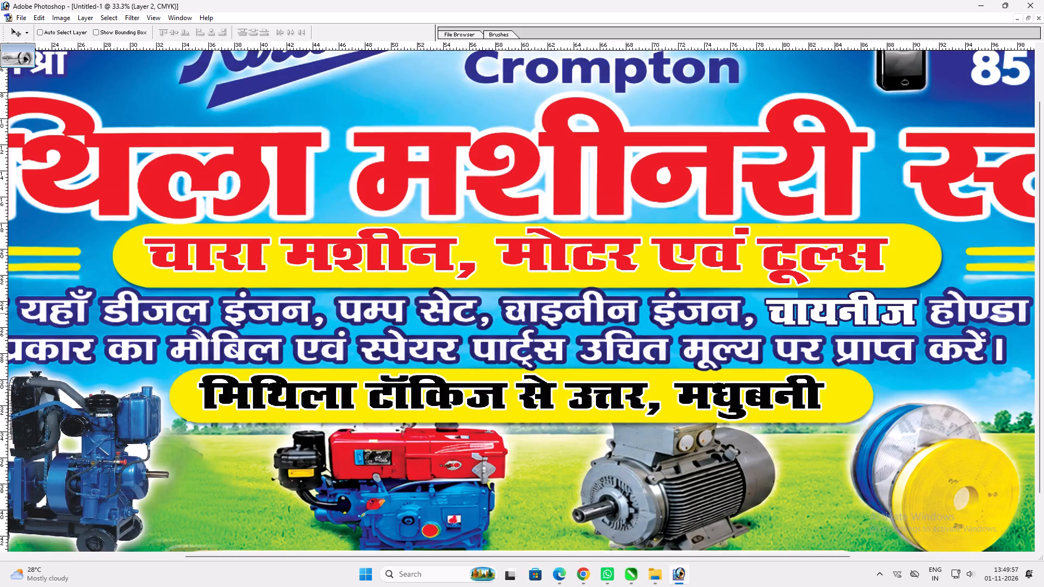
{"action": "left_click", "coordinate": [817, 315], "text": "ctrl"}
{"action": "left_click_drag", "start_coordinate": [817, 315], "coordinate": [548, 316], "text": "alt"}
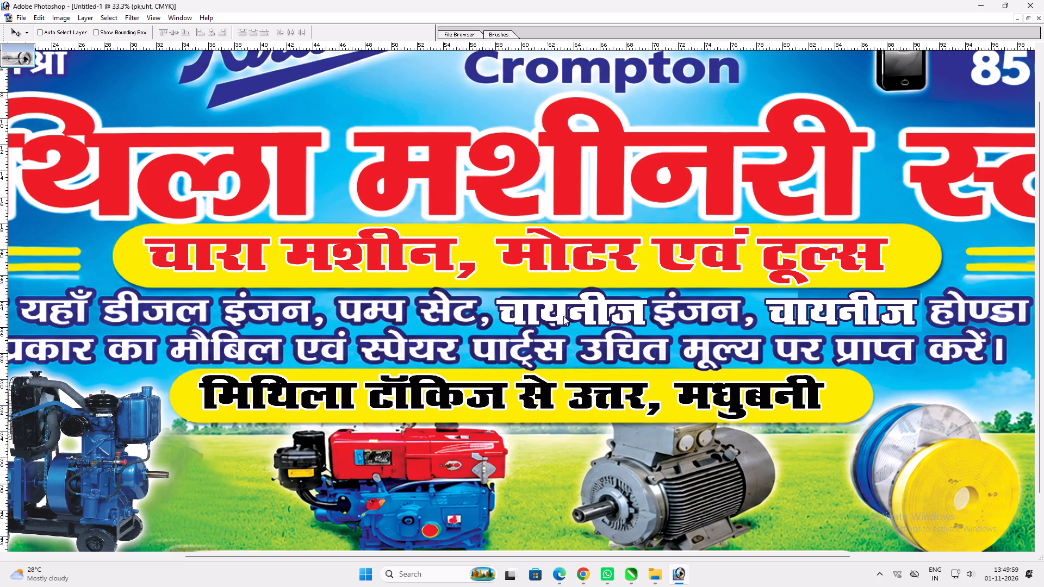
Scale the चायनीज copy to about 91% width and 97% height, and widen it slightly toward the preceding comma.
{"action": "key", "text": "ctrl+t"}
{"action": "left_click_drag", "start_coordinate": [645, 309], "coordinate": [637, 311], "text": "alt+shift"}
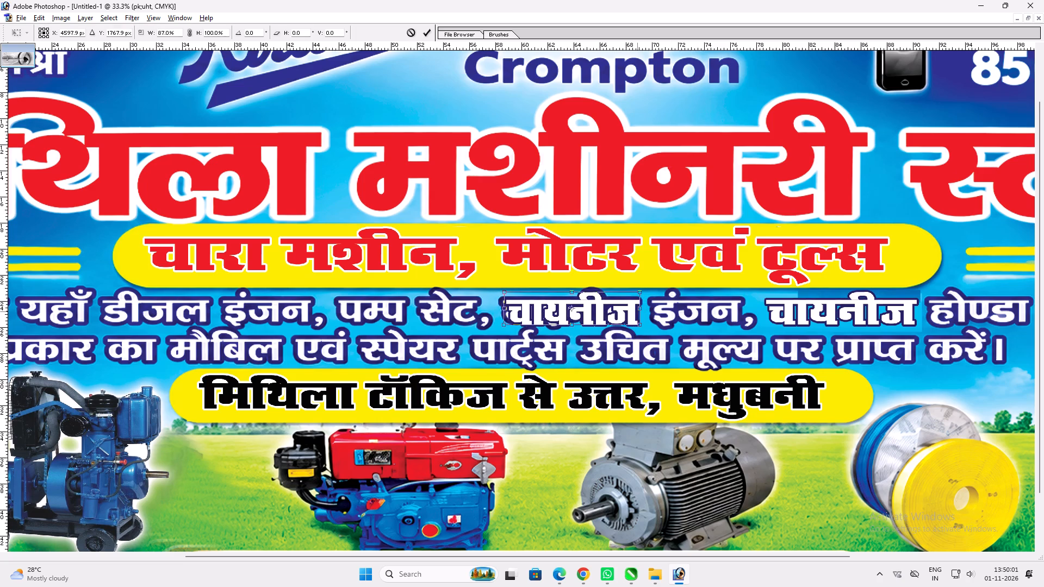
{"action": "left_click_drag", "start_coordinate": [637, 311], "coordinate": [638, 311], "text": "alt+shift"}
{"action": "left_click", "coordinate": [599, 324], "text": "shift"}
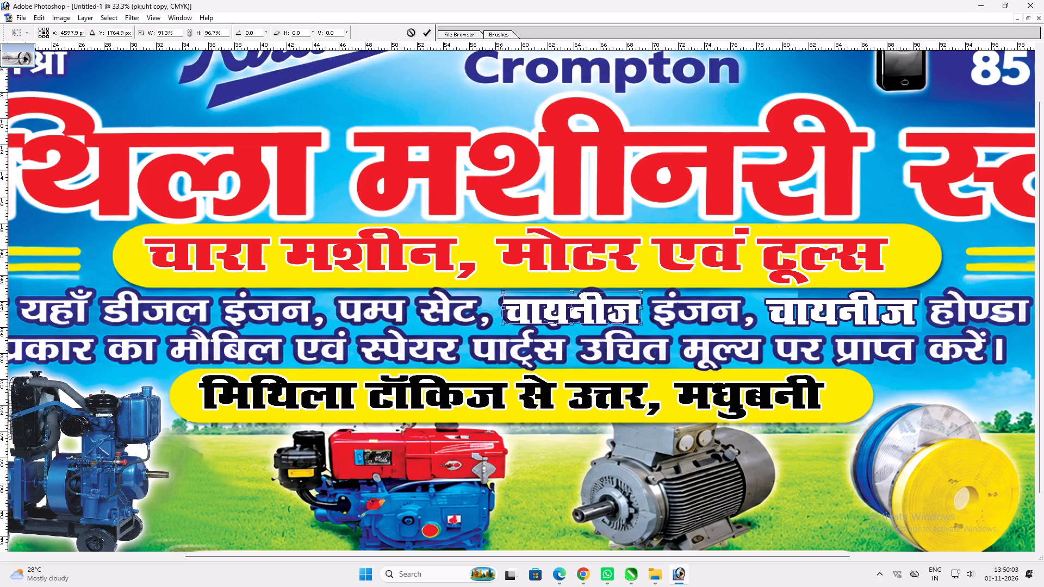
{"action": "left_click", "coordinate": [500, 311], "text": "shift"}
{"action": "key", "text": "shift+Return"}
Stretch a blue background strip on Layer 2 down behind the first half of the चायनीज copy to cover the old letters.
{"action": "key", "text": "v"}
{"action": "left_click", "coordinate": [494, 297], "text": "ctrl"}
{"action": "key", "text": "m"}
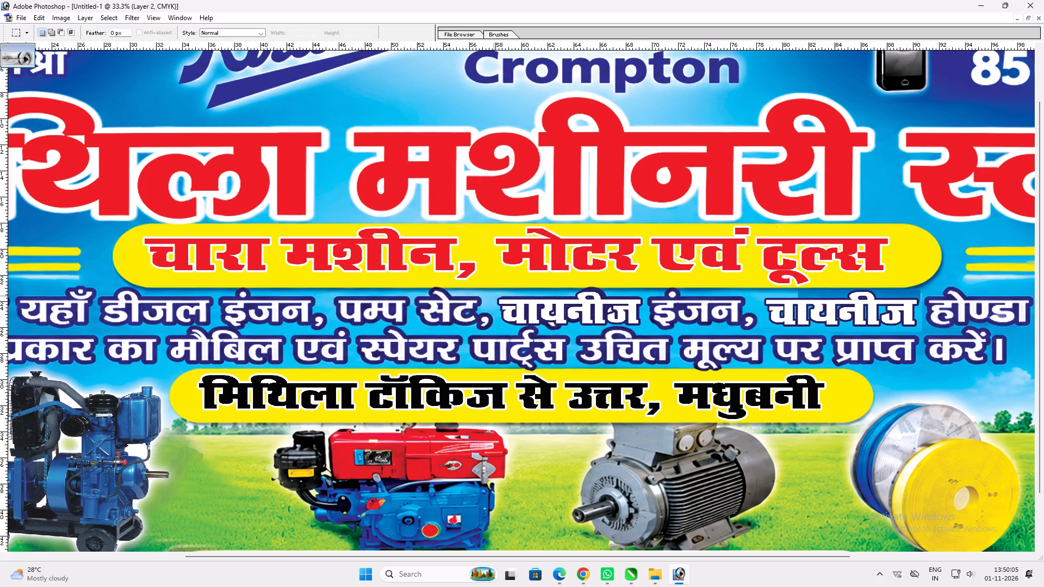
{"action": "left_click_drag", "start_coordinate": [493, 291], "coordinate": [557, 296]}
{"action": "key", "text": "ctrl+t"}
{"action": "left_click_drag", "start_coordinate": [544, 297], "coordinate": [552, 328]}
{"action": "key", "text": "Return"}
{"action": "key", "text": "ctrl+d"}
Stretch a narrow background strip between the comma and the चायनीज copy over the old word's leading edge.
{"action": "left_click_drag", "start_coordinate": [492, 295], "coordinate": [499, 327]}
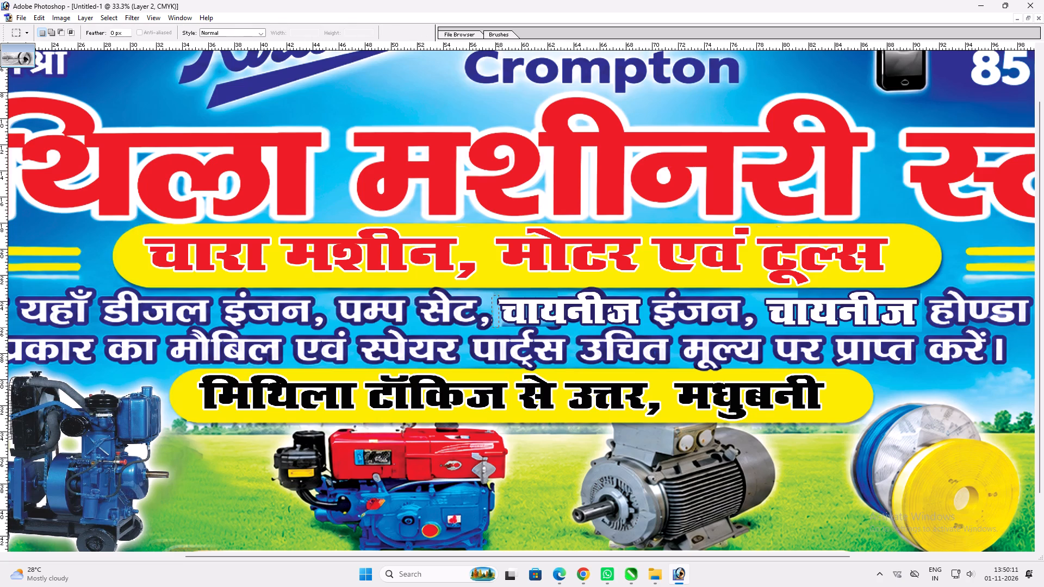
{"action": "left_click_drag", "start_coordinate": [499, 327], "coordinate": [494, 330]}
{"action": "key", "text": "Right"}
{"action": "key", "text": "Right"}
{"action": "key", "text": "Right"}
{"action": "key", "text": "Right"}
{"action": "key", "text": "ctrl+t"}
{"action": "left_click_drag", "start_coordinate": [504, 314], "coordinate": [526, 314]}
{"action": "key", "text": "ctrl+z"}
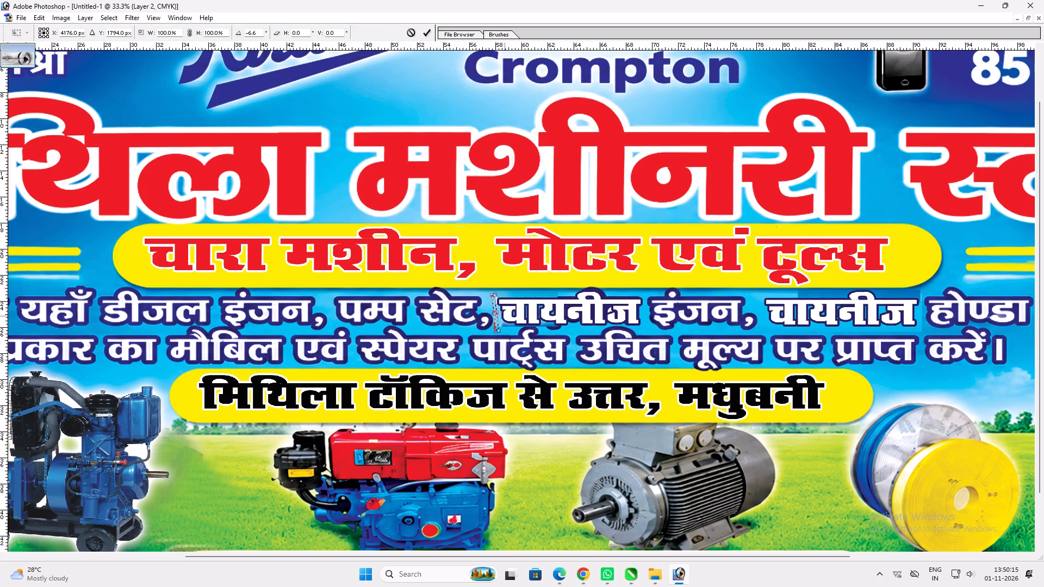
{"action": "left_click_drag", "start_coordinate": [501, 312], "coordinate": [517, 309]}
{"action": "key", "text": "Return"}
{"action": "key", "text": "ctrl+d"}
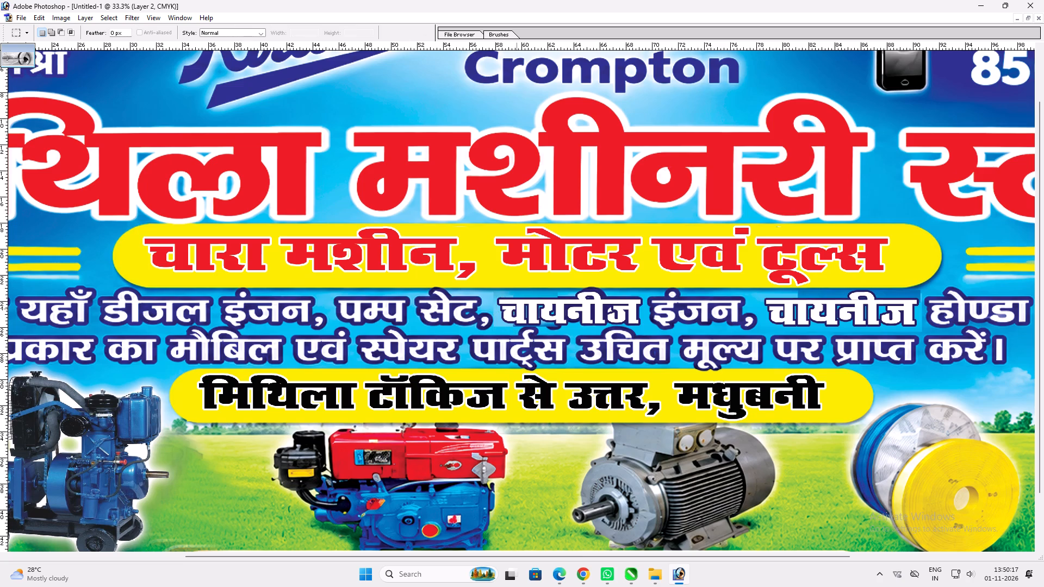
Stretch a thin background strip across the old word behind the चायनीज copy to 3200% width and about 127% height.
{"action": "left_click_drag", "start_coordinate": [498, 296], "coordinate": [501, 326]}
{"action": "key", "text": "ctrl+t"}
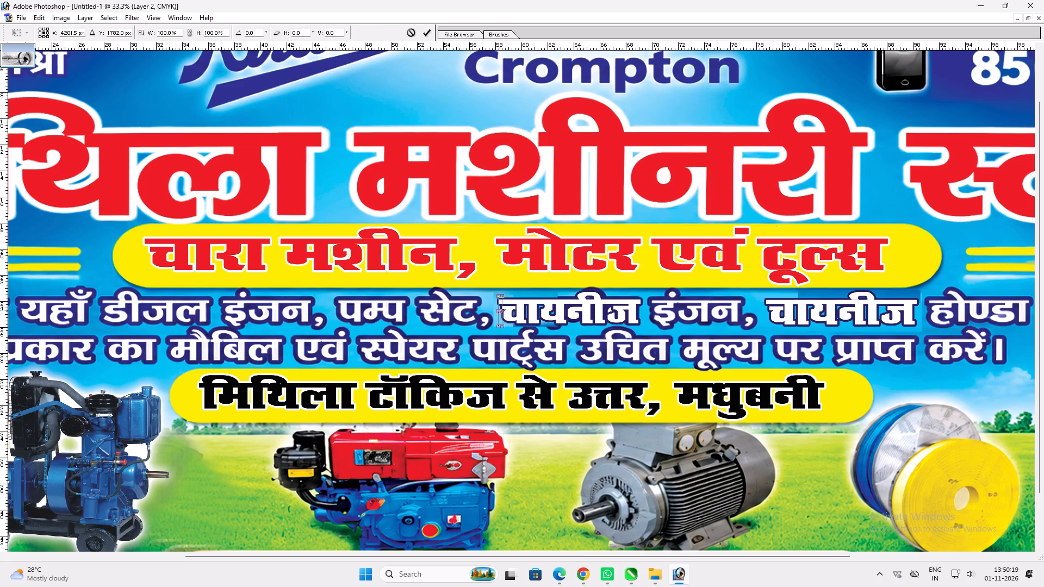
{"action": "left_click_drag", "start_coordinate": [501, 309], "coordinate": [614, 294]}
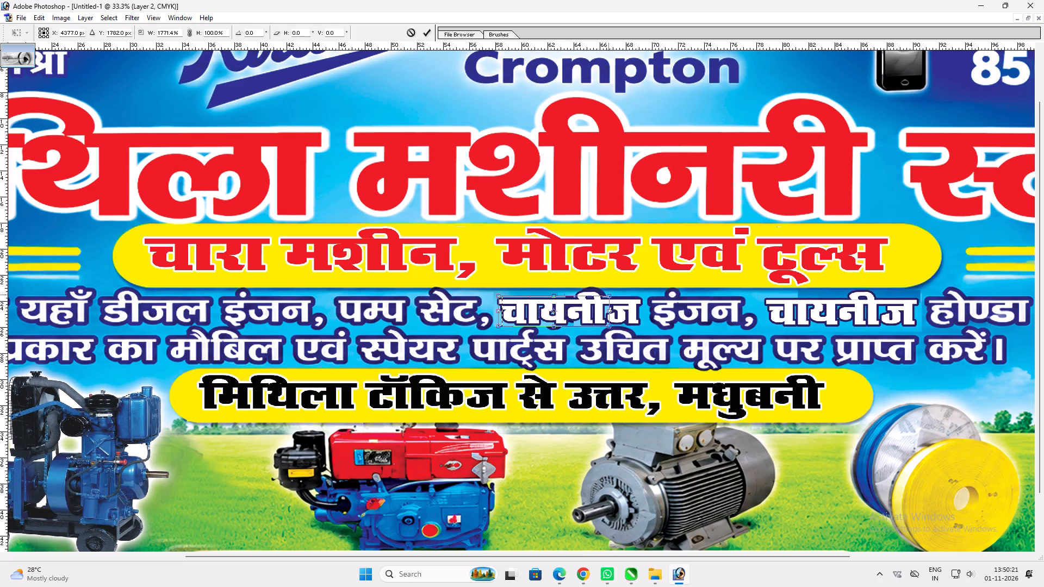
{"action": "left_click_drag", "start_coordinate": [614, 294], "coordinate": [644, 297]}
{"action": "left_click_drag", "start_coordinate": [617, 293], "coordinate": [616, 284]}
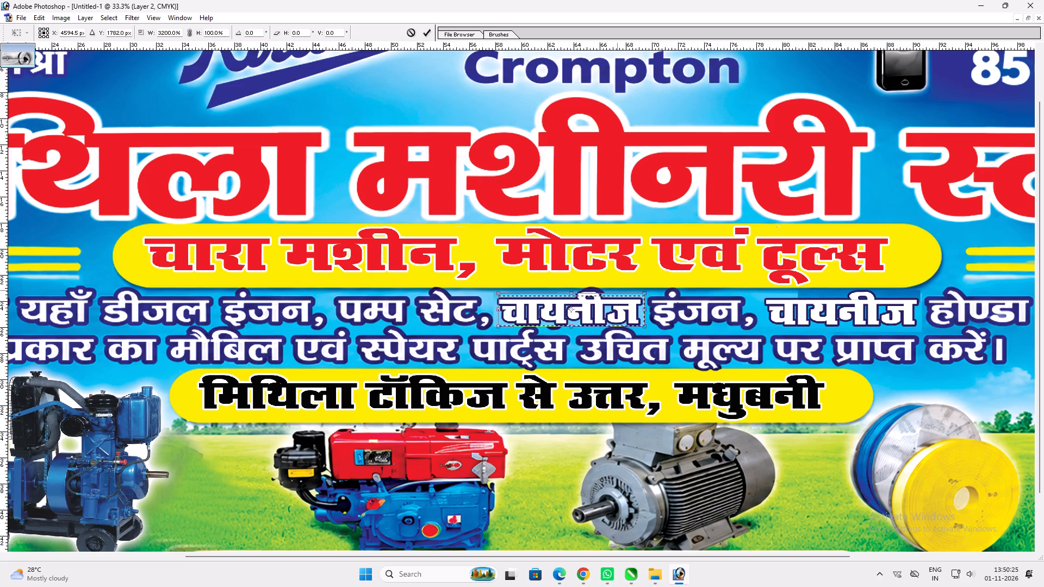
{"action": "left_click_drag", "start_coordinate": [616, 284], "coordinate": [613, 285]}
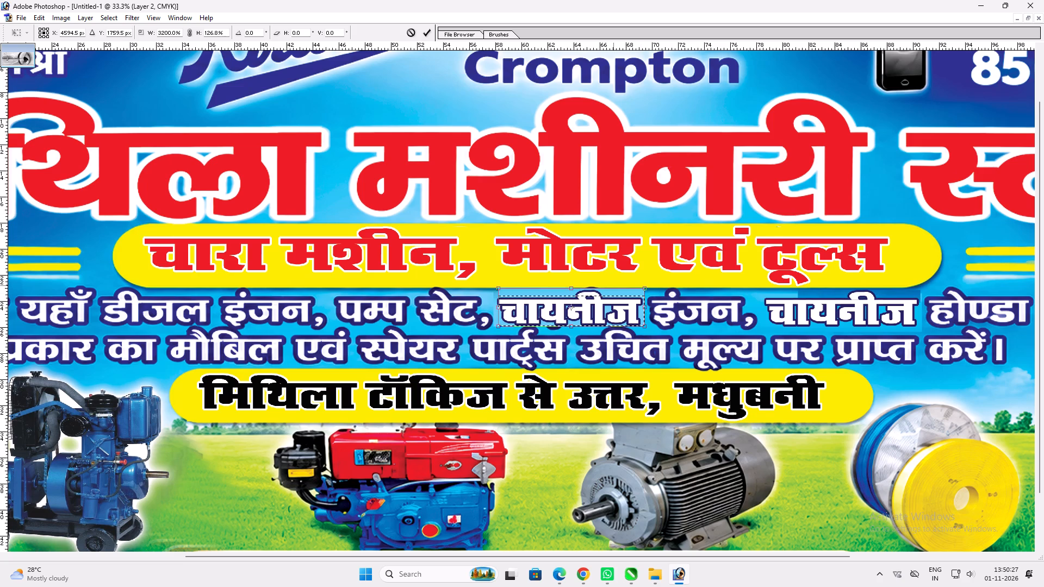
{"action": "left_click", "coordinate": [593, 328]}
{"action": "key", "text": "Return"}
{"action": "key", "text": "ctrl+d"}
{"action": "key", "text": "v"}
{"action": "key", "text": "v"}
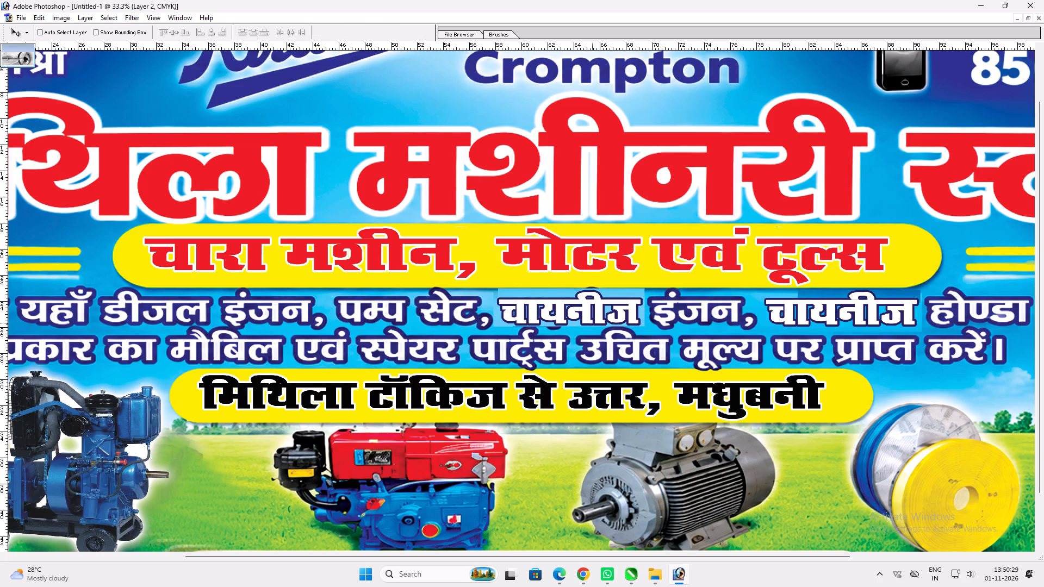
Restore the selection of the background patch behind the चायनीज copy and readjust its upper edge.
{"action": "key", "text": "ctrl+z"}
{"action": "key", "text": "ctrl+t"}
{"action": "left_click", "coordinate": [605, 289]}
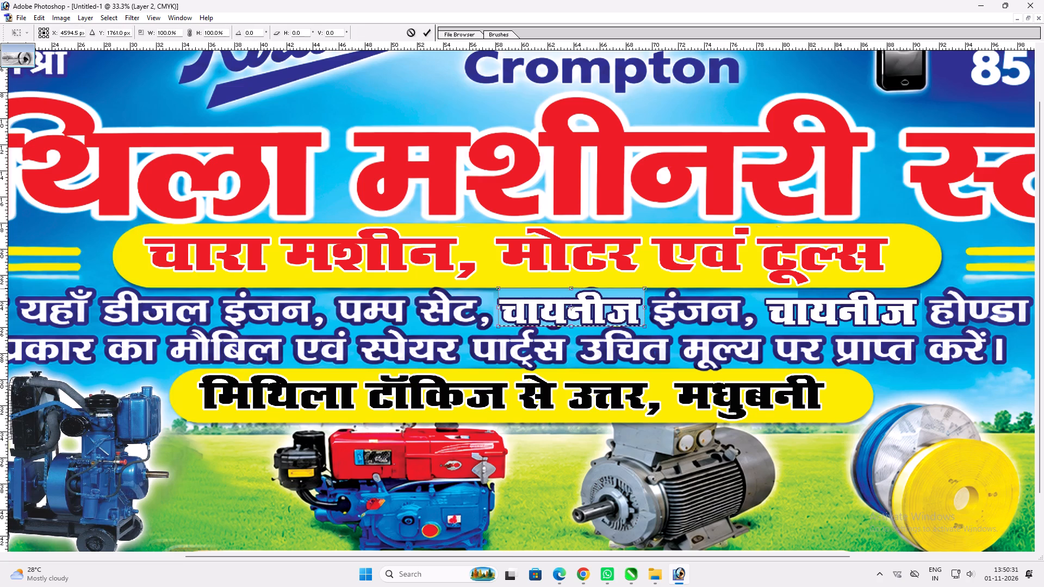
{"action": "key", "text": "Return"}
{"action": "key", "text": "ctrl+d"}
{"action": "type", "text": "vv"}
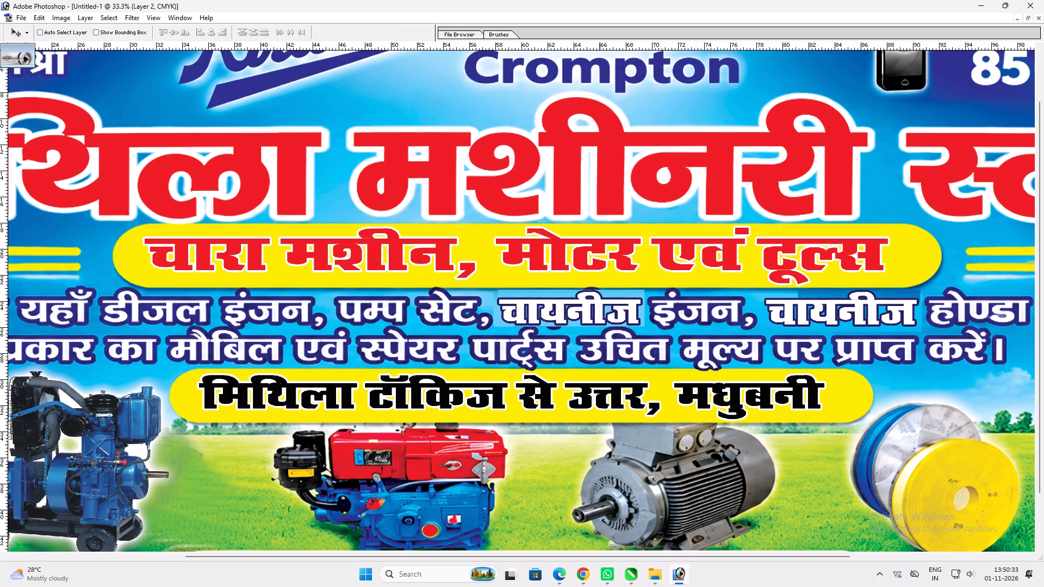
Stretch a small background piece along the upper edge of the patch behind the चायनीज copy.
{"action": "key", "text": "m"}
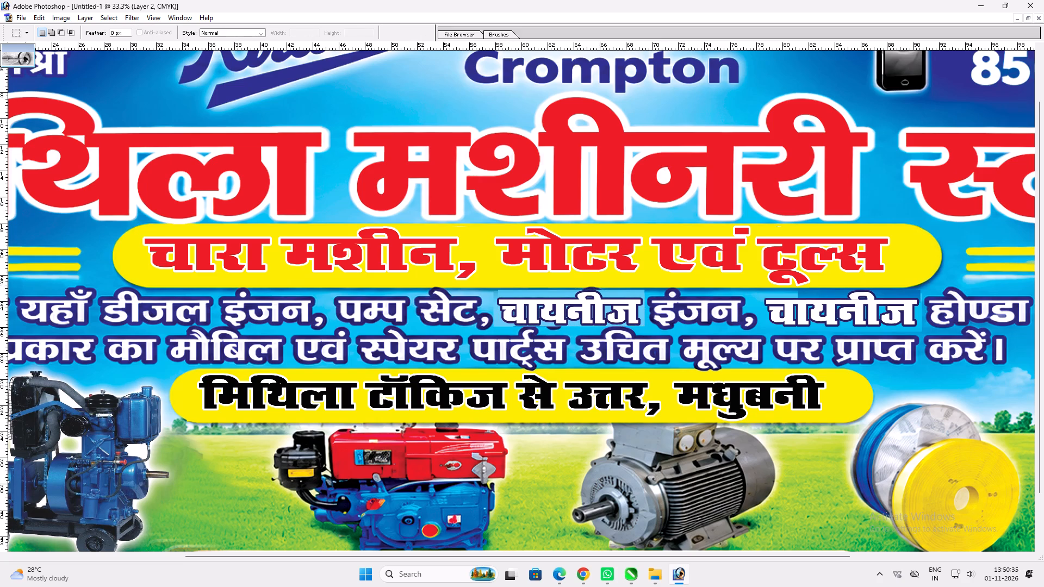
{"action": "left_click_drag", "start_coordinate": [516, 284], "coordinate": [527, 290]}
{"action": "key", "text": "ctrl+t"}
{"action": "left_click_drag", "start_coordinate": [528, 288], "coordinate": [627, 285]}
{"action": "key", "text": "Return"}
{"action": "key", "text": "ctrl+d"}
Examine the whole machinery banner with the corrected Hindi text.
{"action": "type", "text": "vv"}
{"action": "key", "text": "space"}
{"action": "right_click_drag", "start_coordinate": [576, 298], "coordinate": [588, 302]}
{"action": "left_click_drag", "start_coordinate": [595, 305], "coordinate": [602, 308]}
{"action": "key", "text": "v"}
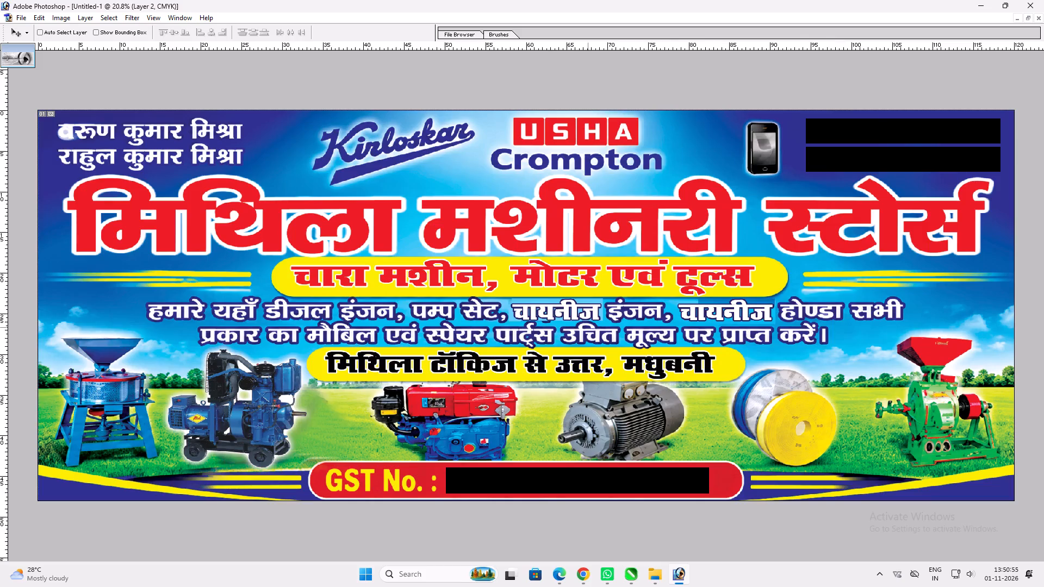
Adjust the stroke size on the चायनीज copy that stands before the word इंजन.
{"action": "key", "text": "ctrl+plus"}
{"action": "key", "text": "space"}
{"action": "left_click", "coordinate": [610, 306], "text": "ctrl"}
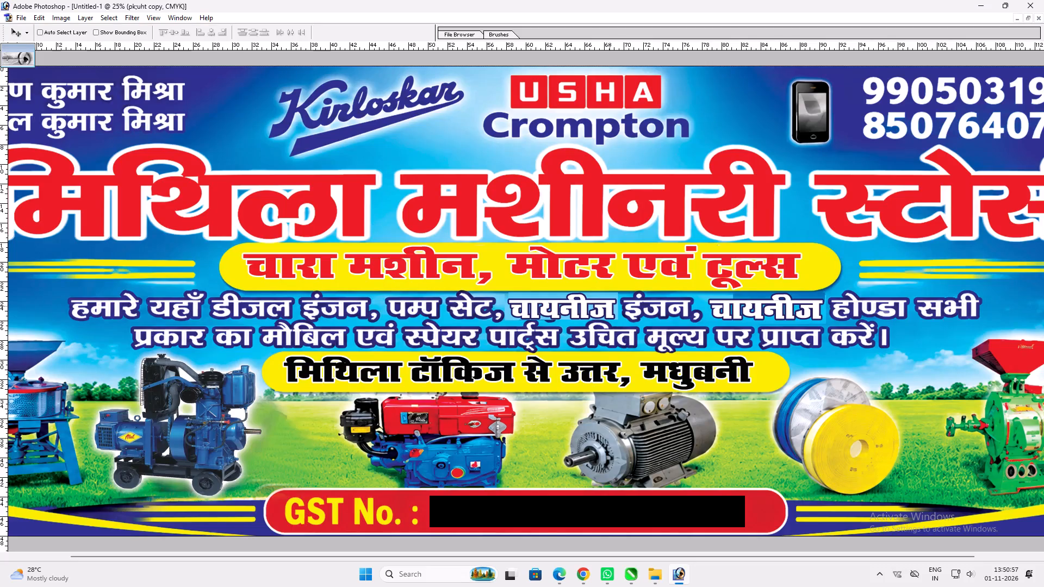
{"action": "key", "text": "alt+l"}
{"action": "key", "text": "alt+y"}
{"action": "key", "text": "k"}
{"action": "scroll", "coordinate": [521, 345], "scroll_direction": "up", "scroll_amount": 9}
{"action": "key", "text": "Return"}
{"action": "type", "text": "vv"}
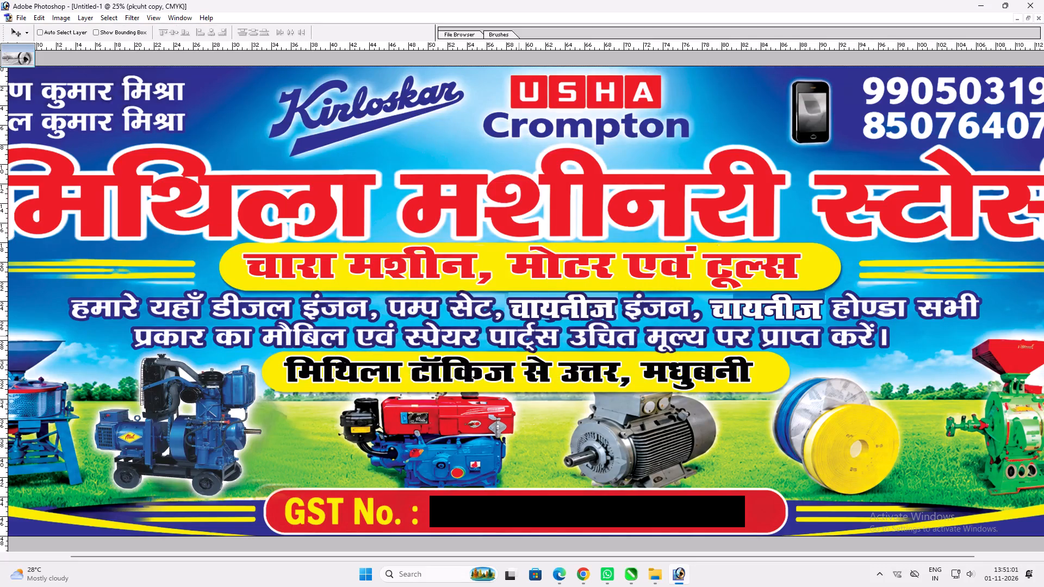
Copy the layer style of the चायनीज before इंजन onto the चायनीज before होण्डा.
{"action": "key", "text": "alt+l"}
{"action": "key", "text": "alt+y"}
{"action": "key", "text": "alt+c"}
{"action": "key", "text": "v"}
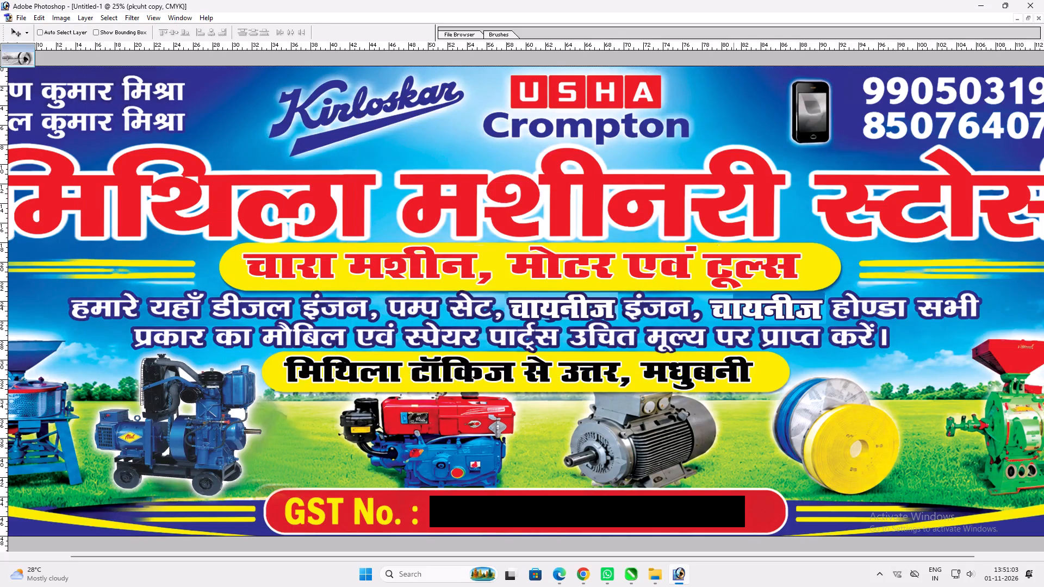
{"action": "left_click", "coordinate": [736, 303], "text": "ctrl"}
{"action": "key", "text": "alt+l"}
{"action": "key", "text": "alt+y"}
{"action": "type", "text": "pv"}
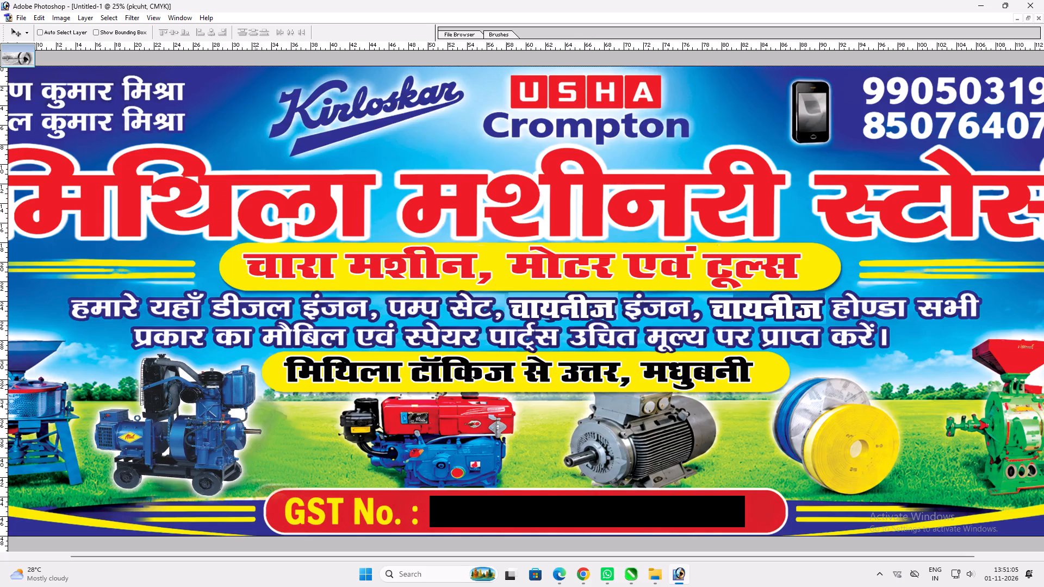
Shift the blue generator picture toward the red engine and stretch it wider and slightly taller.
{"action": "left_click", "coordinate": [241, 384], "text": "ctrl"}
{"action": "left_click_drag", "start_coordinate": [241, 384], "coordinate": [270, 379]}
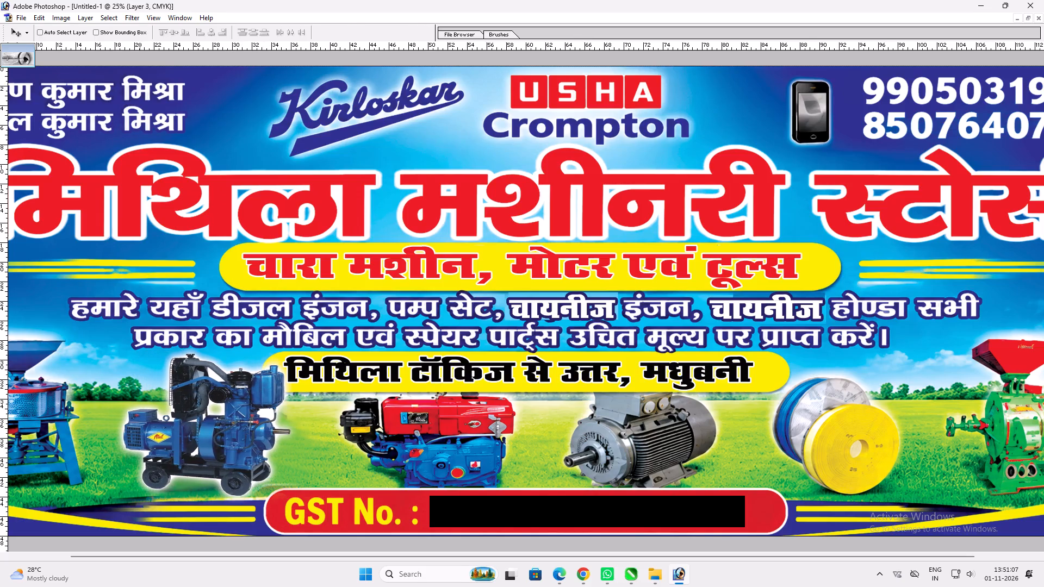
{"action": "key", "text": "ctrl+t"}
{"action": "left_click_drag", "start_coordinate": [122, 436], "coordinate": [94, 438], "text": "shift"}
{"action": "key", "text": "shift+Return"}
{"action": "key", "text": "v"}
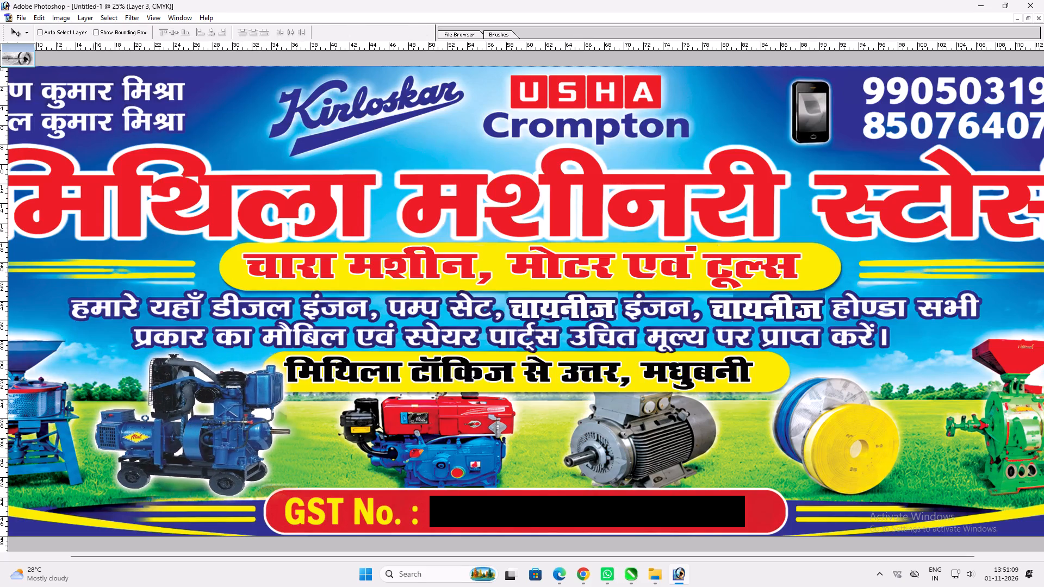
{"action": "key", "text": "ctrl+t"}
{"action": "left_click_drag", "start_coordinate": [195, 492], "coordinate": [190, 499], "text": "shift"}
{"action": "key", "text": "Return"}
{"action": "key", "text": "v"}
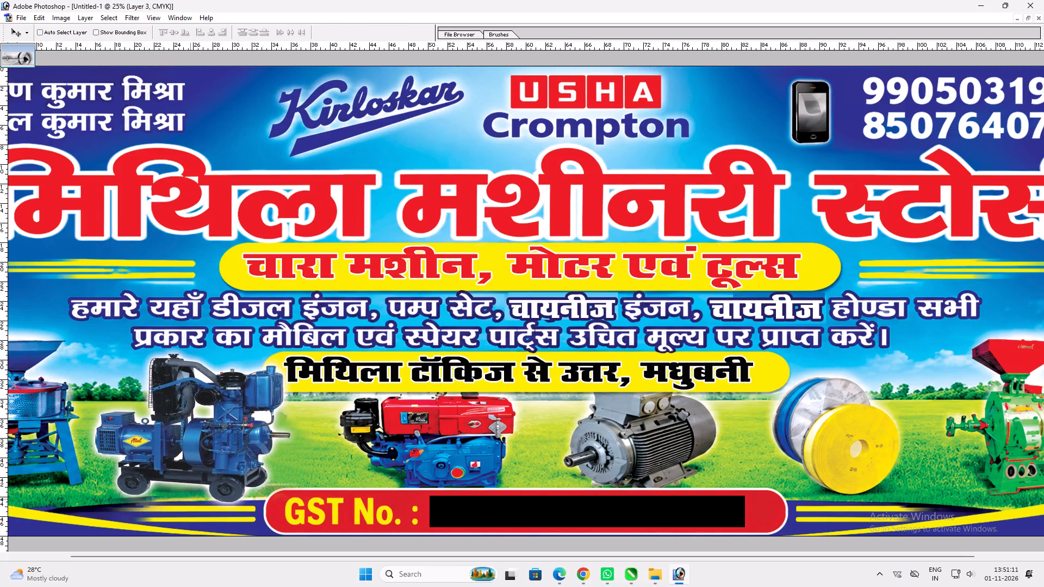
{"action": "key", "text": "space"}
{"action": "right_click", "coordinate": [184, 466]}
{"action": "left_click_drag", "start_coordinate": [200, 471], "coordinate": [208, 471]}
Save the banner as a layered TIFF named "Mithila Tokig 10x4= 1 pc DStr" in the 01.11.2026 folder.
{"action": "key", "text": "ctrl+shift+s"}
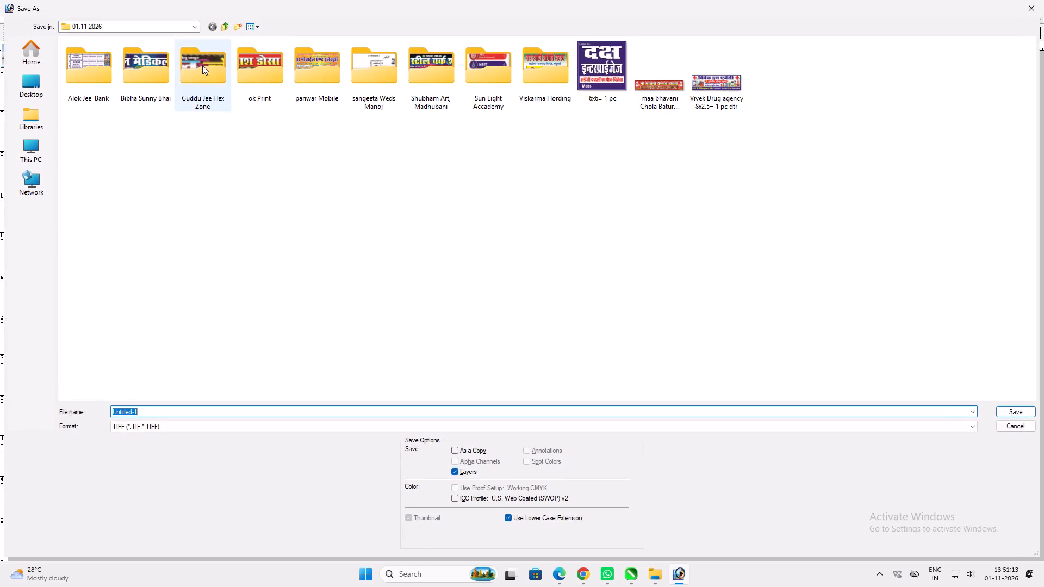
{"action": "type", "text": "Mithila Toc"}
{"action": "key", "text": "BackSpace"}
{"action": "type", "text": "kic"}
{"action": "key", "text": "BackSpace"}
{"action": "type", "text": "g"}
{"action": "key", "text": "space"}
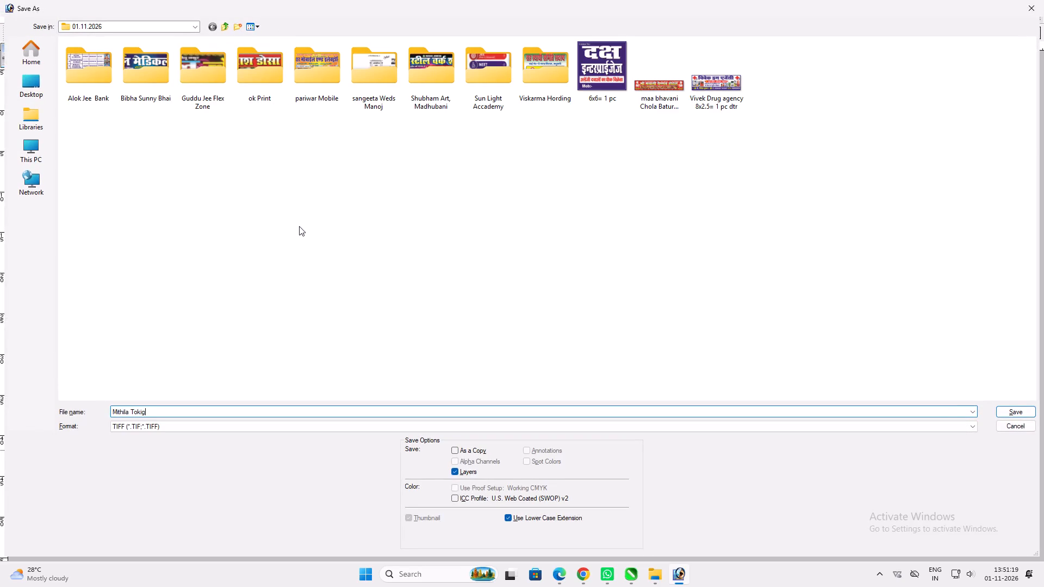
{"action": "key", "text": "1"}
{"action": "type", "text": "0x4= 1 pc DStr"}
{"action": "key", "text": "space"}
{"action": "key", "text": "Return"}
{"action": "key", "text": "Return"}
{"action": "key", "text": "space"}
{"action": "key", "text": "space"}
{"action": "key", "text": "Return"}
{"action": "key", "text": "space"}
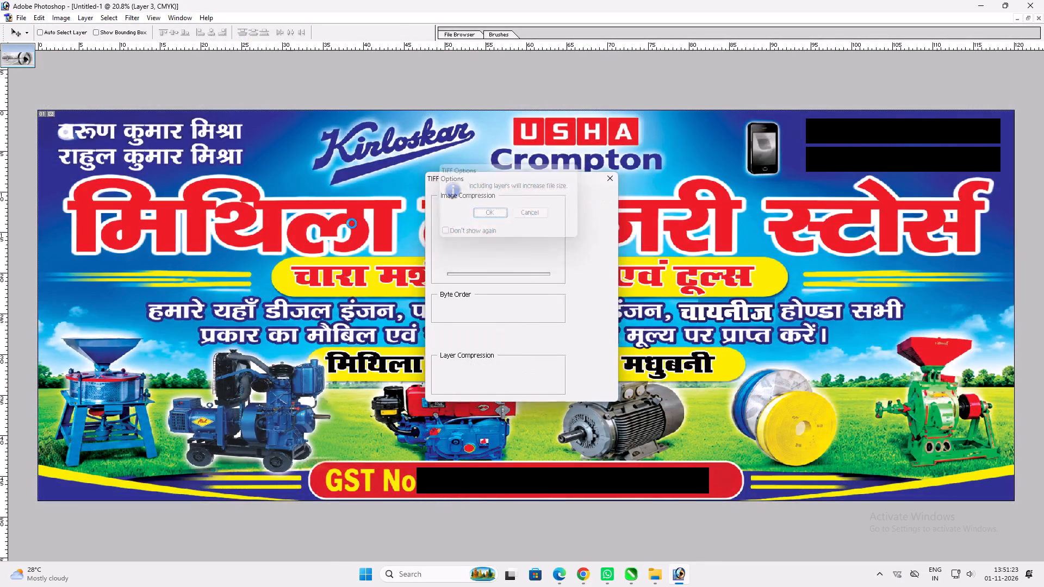
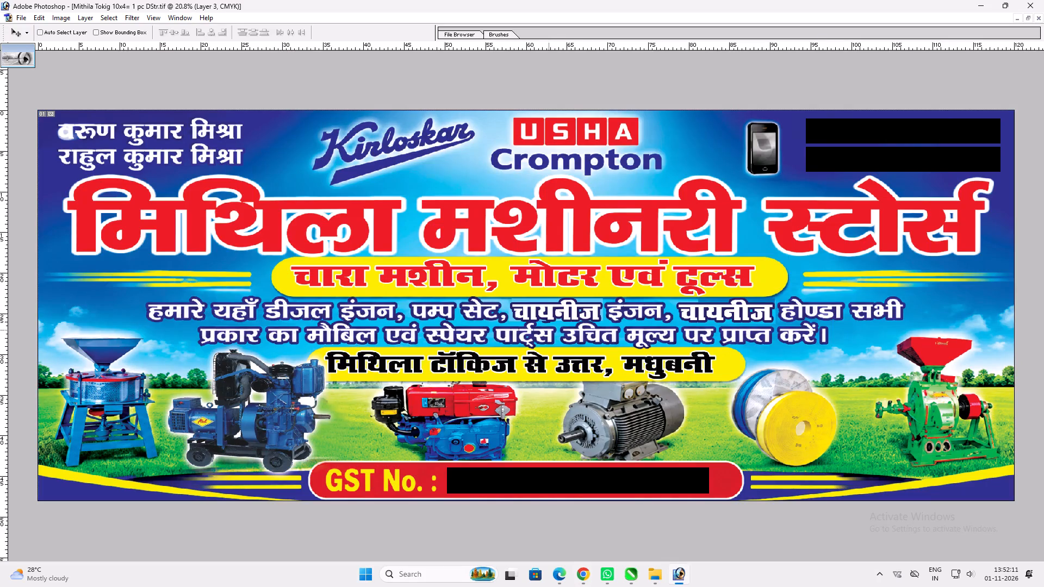
Resize the image to a height of 30 inches, leaving its width at 120 inches.
{"action": "key", "text": "alt+i"}
{"action": "key", "text": "alt+i"}
{"action": "key", "text": "Tab"}
{"action": "key", "text": "Tab"}
{"action": "key", "text": "Tab"}
{"action": "key", "text": "Tab"}
{"action": "key", "text": "Tab"}
{"action": "key", "text": "Tab"}
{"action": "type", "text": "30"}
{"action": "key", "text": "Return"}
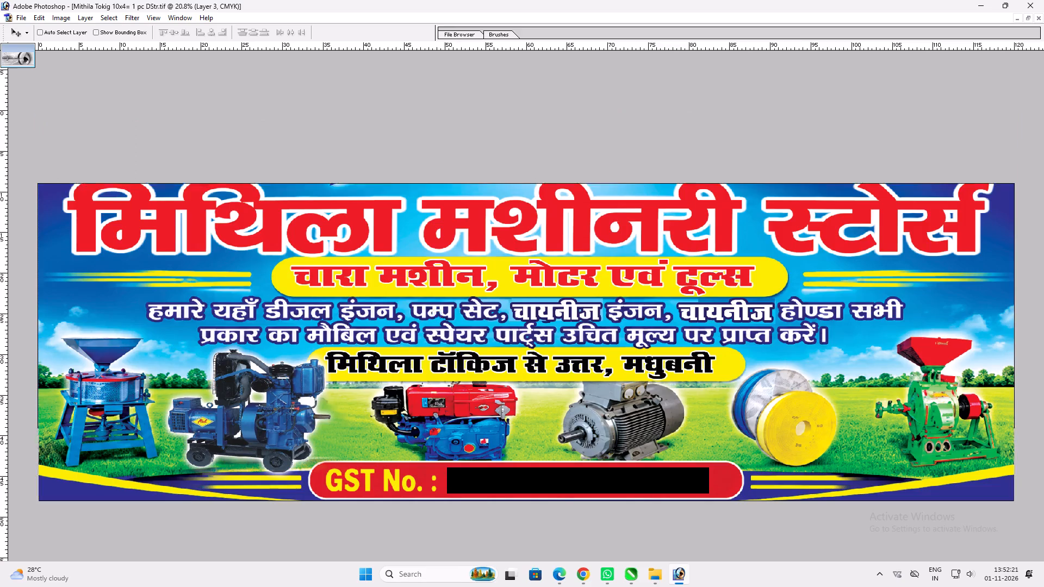
Paste the copied Crompton pumps picture into the banner.
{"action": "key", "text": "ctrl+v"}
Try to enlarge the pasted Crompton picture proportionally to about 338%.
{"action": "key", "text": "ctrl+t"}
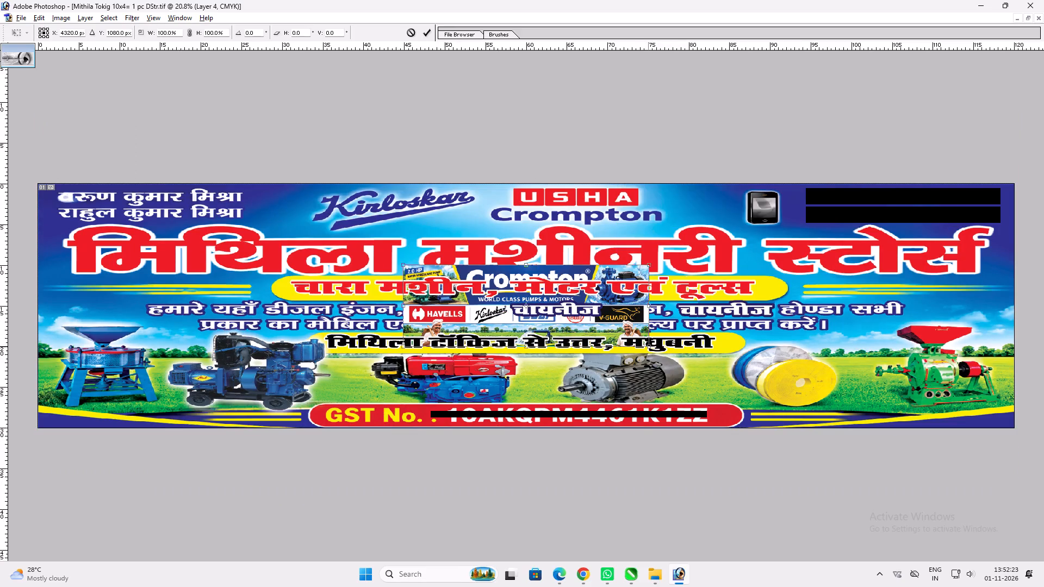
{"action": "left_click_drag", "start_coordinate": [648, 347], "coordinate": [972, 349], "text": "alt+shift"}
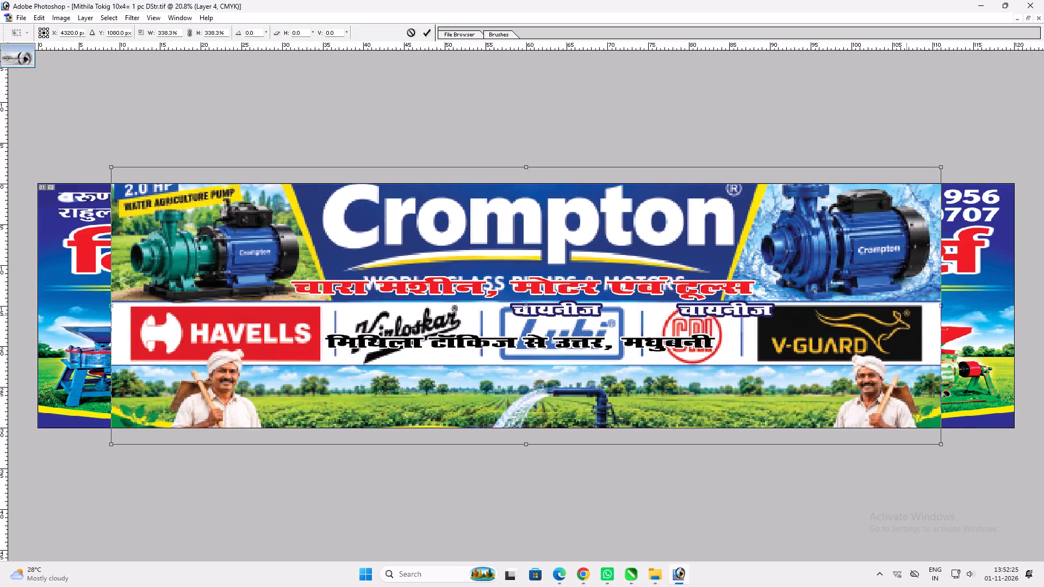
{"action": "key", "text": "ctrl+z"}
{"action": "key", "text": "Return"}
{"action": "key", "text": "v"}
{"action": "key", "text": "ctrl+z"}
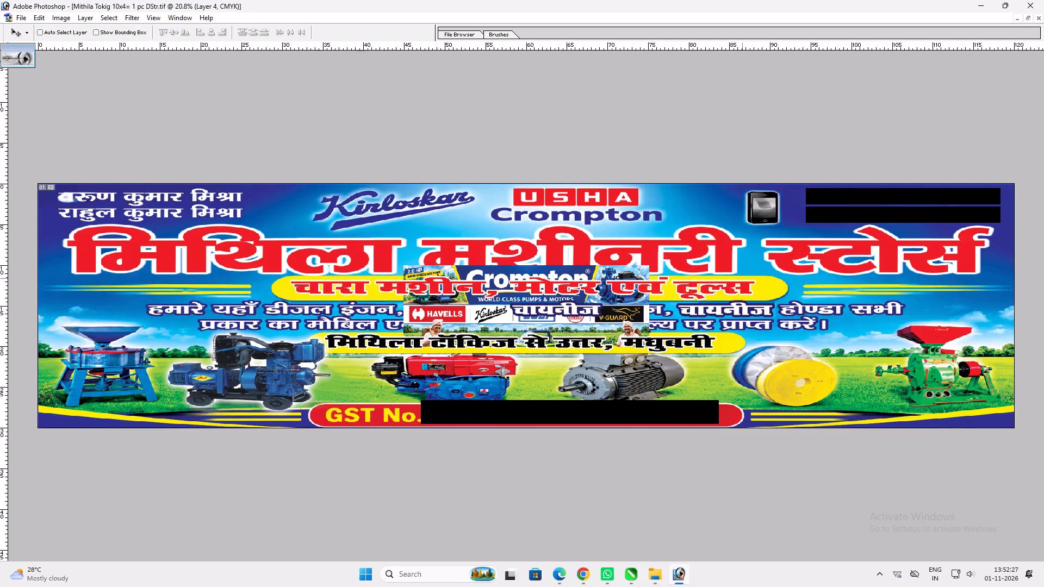
Bring the Crompton picture to the front and align it to the canvas's top-left corner.
{"action": "key", "text": "ctrl+shift+bracketright"}
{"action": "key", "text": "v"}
{"action": "key", "text": "ctrl+a"}
{"action": "left_click", "coordinate": [200, 36]}
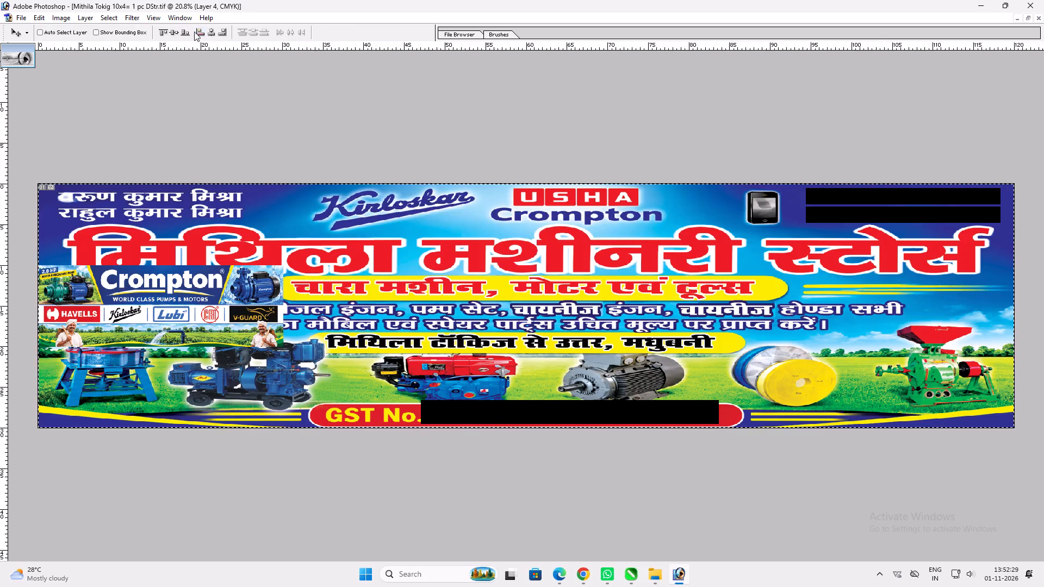
{"action": "left_click", "coordinate": [163, 34]}
{"action": "key", "text": "ctrl+d"}
Scale the Crompton picture to cover the whole canvas, about 300% in height and stretched to the full width.
{"action": "key", "text": "ctrl+t"}
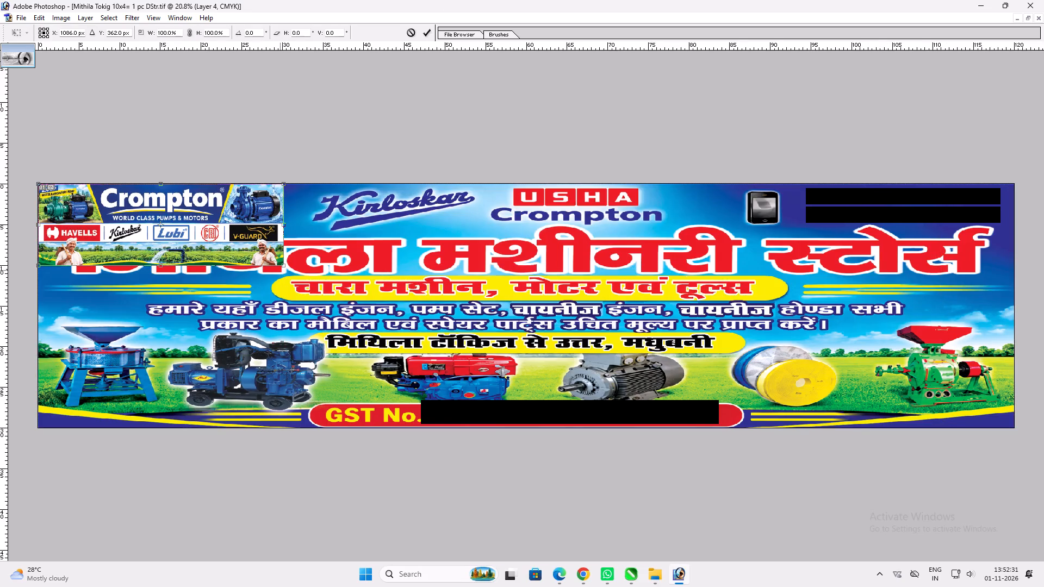
{"action": "left_click_drag", "start_coordinate": [280, 270], "coordinate": [791, 378], "text": "shift"}
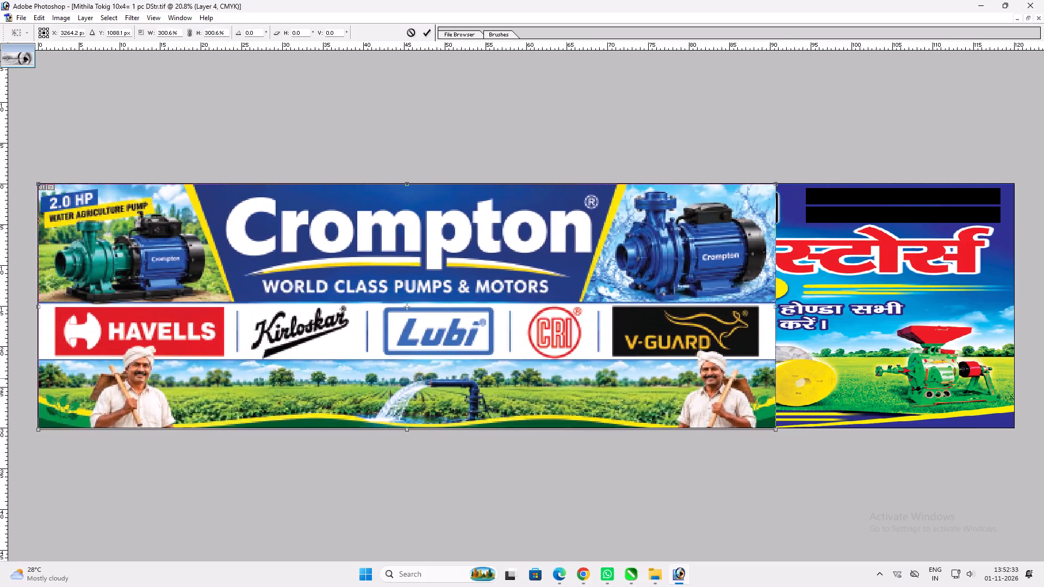
{"action": "left_click_drag", "start_coordinate": [779, 377], "coordinate": [1016, 376], "text": "shift"}
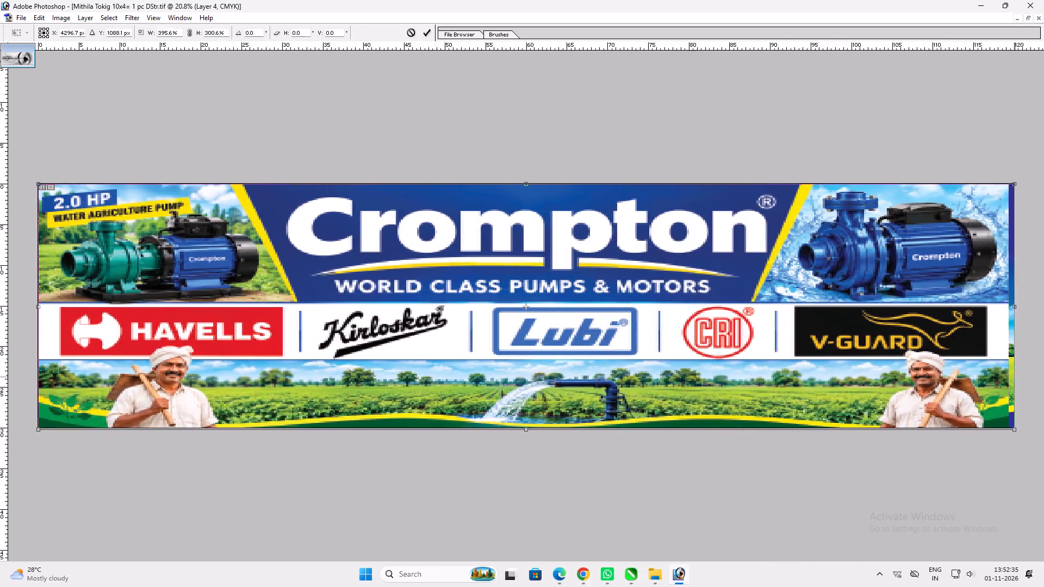
{"action": "left_click_drag", "start_coordinate": [1016, 376], "coordinate": [1018, 376], "text": "shift"}
{"action": "key", "text": "Return"}
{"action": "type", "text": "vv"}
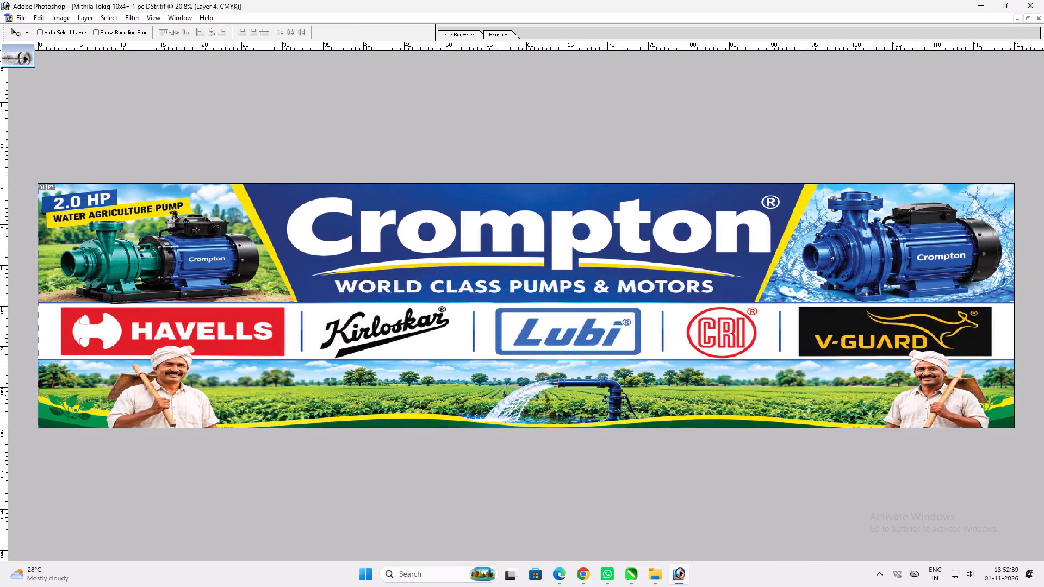
Send the Crompton picture behind all the machinery banner layers.
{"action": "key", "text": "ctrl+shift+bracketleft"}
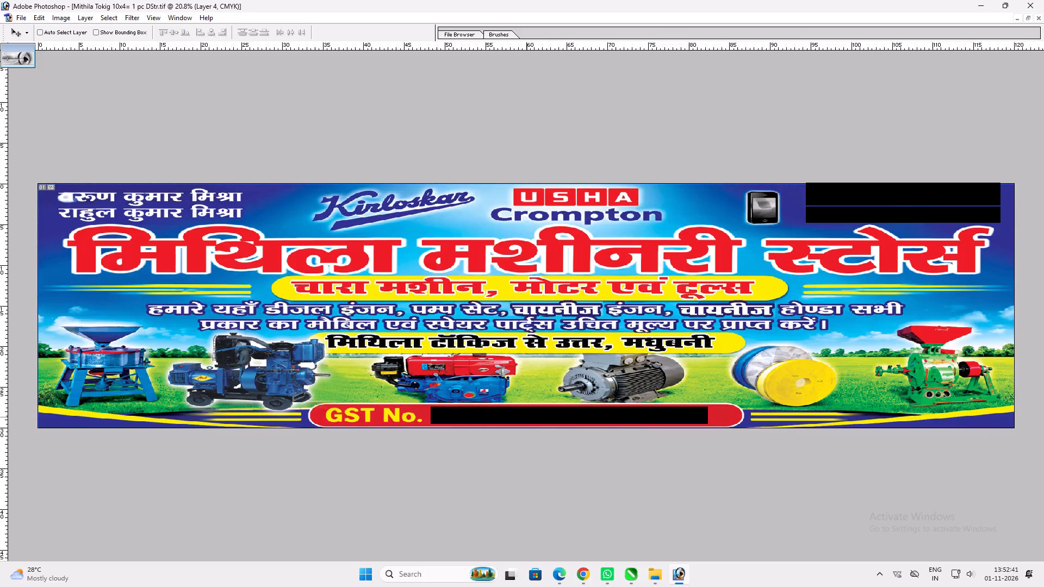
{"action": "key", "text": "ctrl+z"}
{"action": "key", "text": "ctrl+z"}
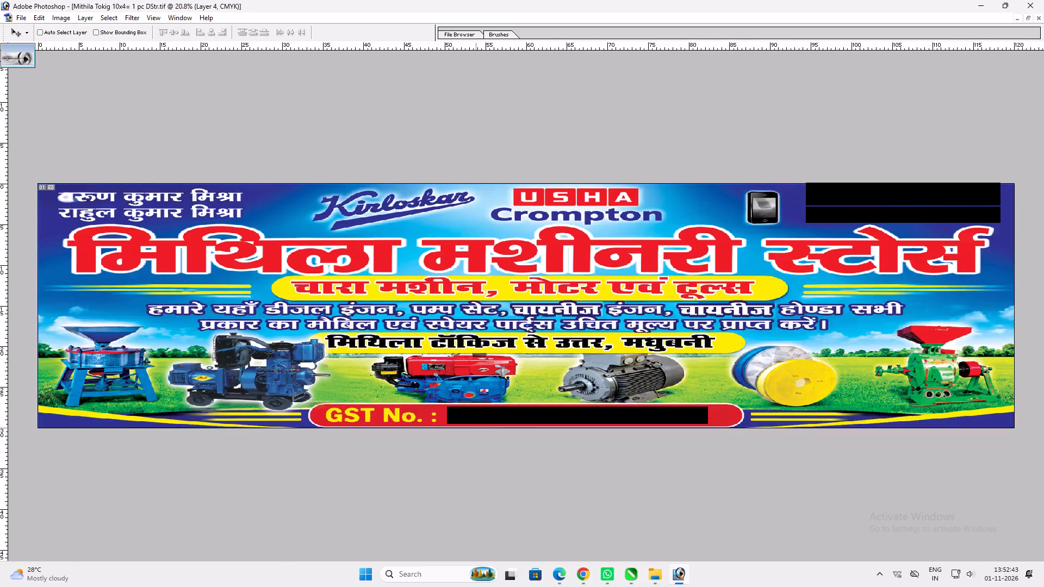
Outline the GST No. strip with a rounded rectangle of 6 in radius and convert the path to a selection.
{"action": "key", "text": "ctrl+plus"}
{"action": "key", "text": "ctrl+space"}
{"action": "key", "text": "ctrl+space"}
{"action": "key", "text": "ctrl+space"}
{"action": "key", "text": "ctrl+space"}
{"action": "left_click_drag", "start_coordinate": [476, 428], "coordinate": [474, 301]}
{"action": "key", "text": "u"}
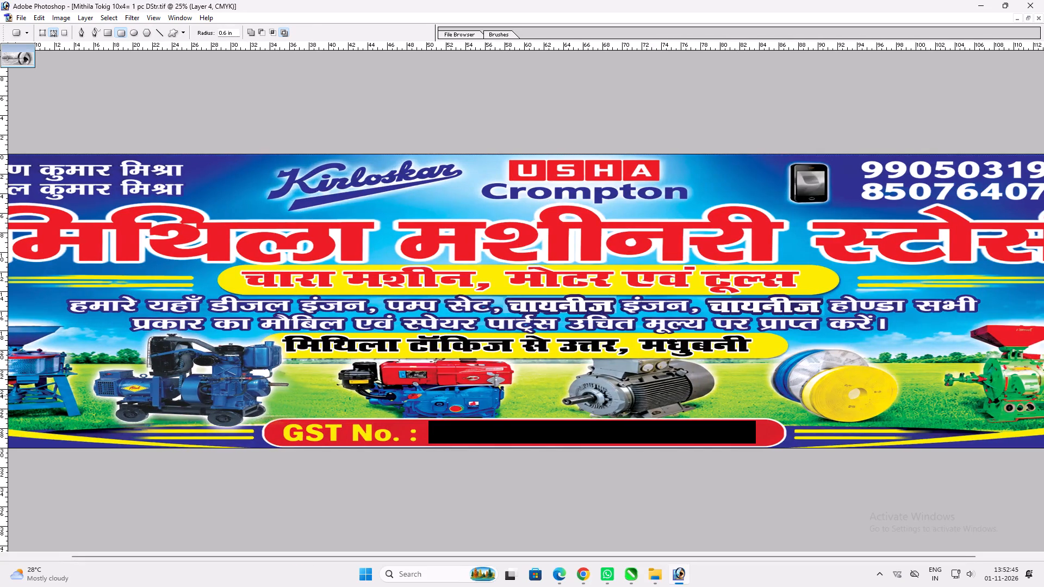
{"action": "left_click_drag", "start_coordinate": [237, 29], "coordinate": [178, 33]}
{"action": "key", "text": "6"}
{"action": "left_click_drag", "start_coordinate": [276, 422], "coordinate": [555, 447]}
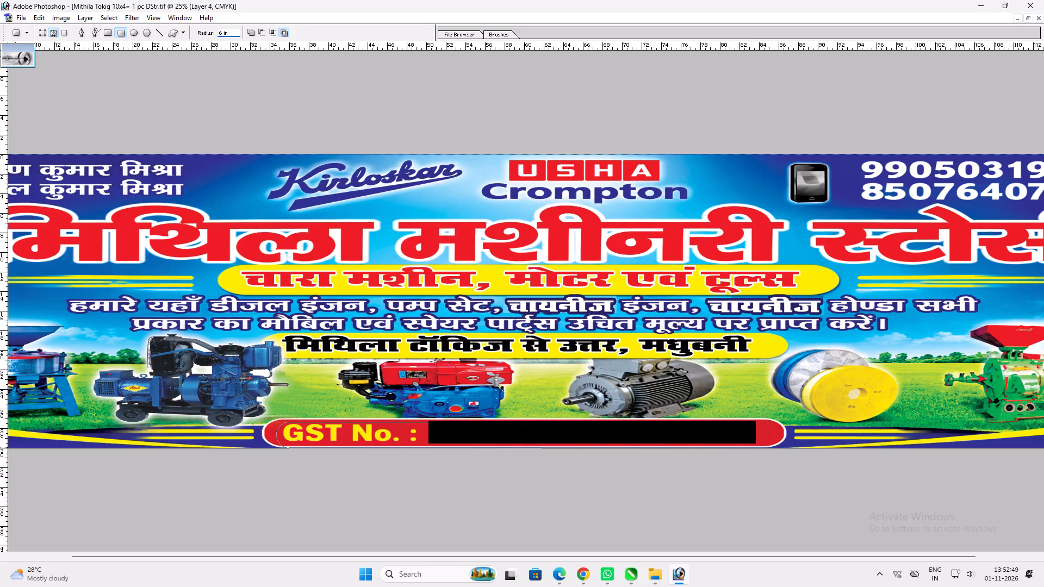
{"action": "left_click_drag", "start_coordinate": [555, 447], "coordinate": [755, 443]}
{"action": "key", "text": "ctrl+Return"}
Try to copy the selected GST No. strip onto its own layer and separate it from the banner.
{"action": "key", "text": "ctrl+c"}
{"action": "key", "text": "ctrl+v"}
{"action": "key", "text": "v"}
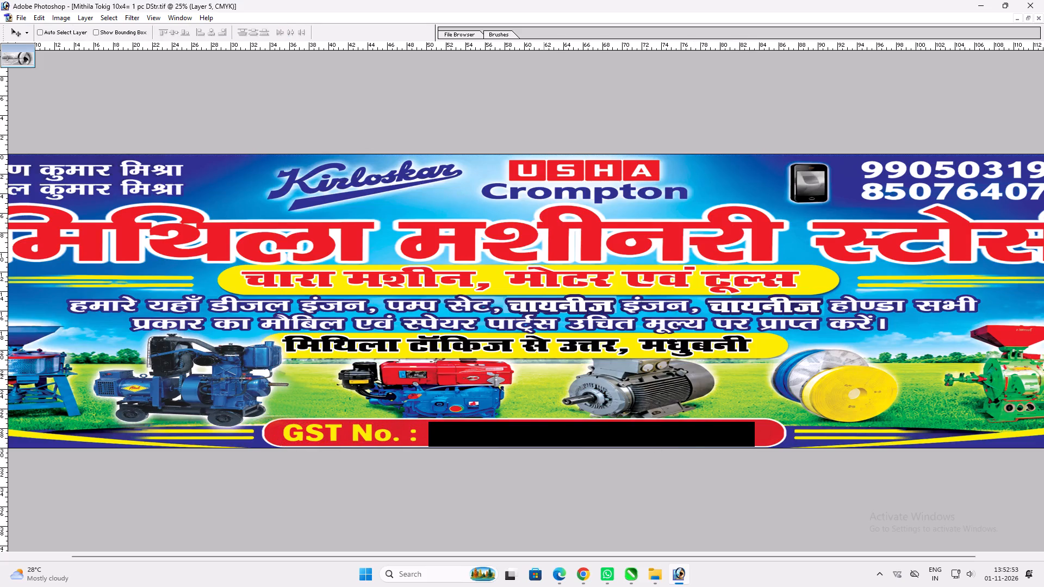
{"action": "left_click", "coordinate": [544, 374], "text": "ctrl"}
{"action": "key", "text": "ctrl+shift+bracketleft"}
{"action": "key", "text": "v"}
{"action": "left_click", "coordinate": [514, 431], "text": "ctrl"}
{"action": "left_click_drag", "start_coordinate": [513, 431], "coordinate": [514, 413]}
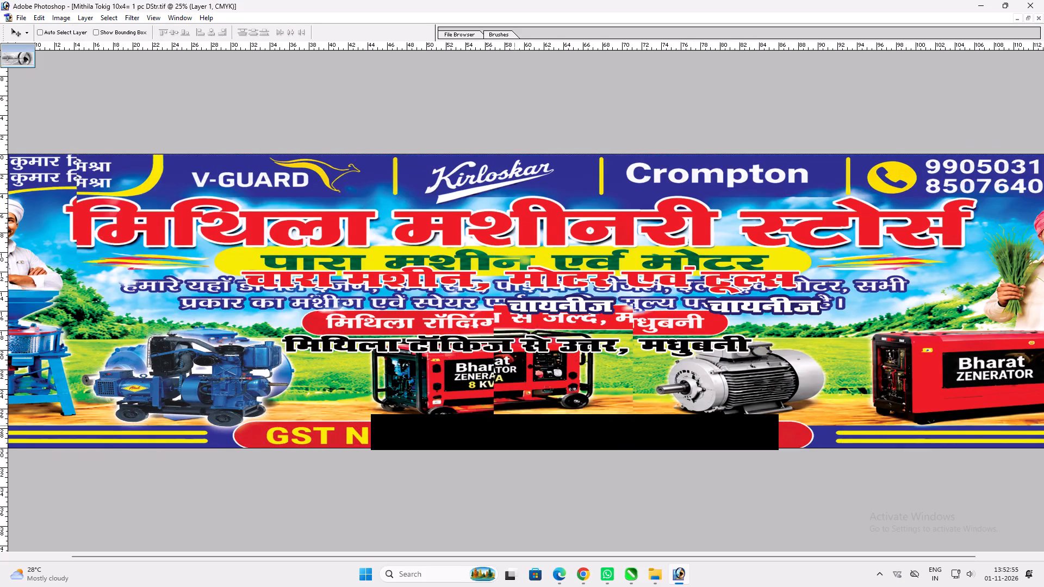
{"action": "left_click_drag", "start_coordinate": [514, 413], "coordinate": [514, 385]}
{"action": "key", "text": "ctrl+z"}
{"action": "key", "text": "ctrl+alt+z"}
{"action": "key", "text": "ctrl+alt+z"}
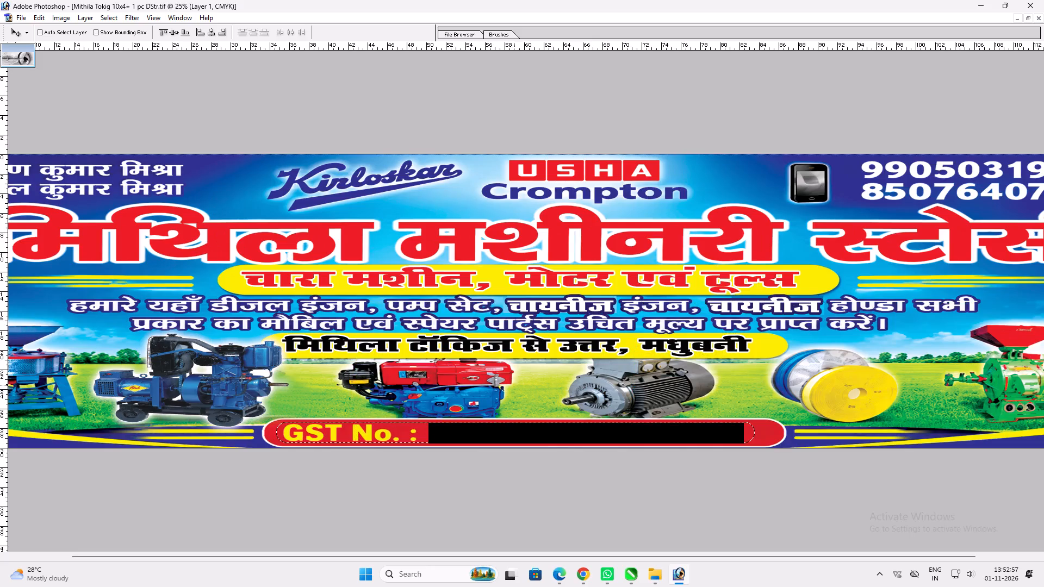
Copy the selected GST No. strip from the machinery banner's artwork and paste it as a new layer.
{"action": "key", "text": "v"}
{"action": "right_click", "coordinate": [619, 405]}
{"action": "left_click", "coordinate": [641, 411]}
{"action": "key", "text": "ctrl+c"}
{"action": "key", "text": "ctrl+v"}
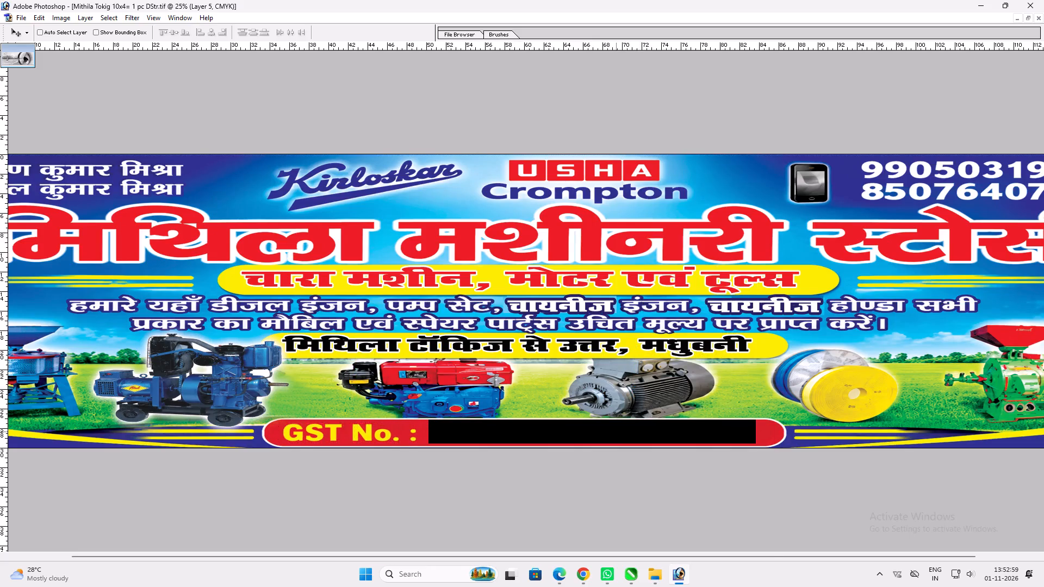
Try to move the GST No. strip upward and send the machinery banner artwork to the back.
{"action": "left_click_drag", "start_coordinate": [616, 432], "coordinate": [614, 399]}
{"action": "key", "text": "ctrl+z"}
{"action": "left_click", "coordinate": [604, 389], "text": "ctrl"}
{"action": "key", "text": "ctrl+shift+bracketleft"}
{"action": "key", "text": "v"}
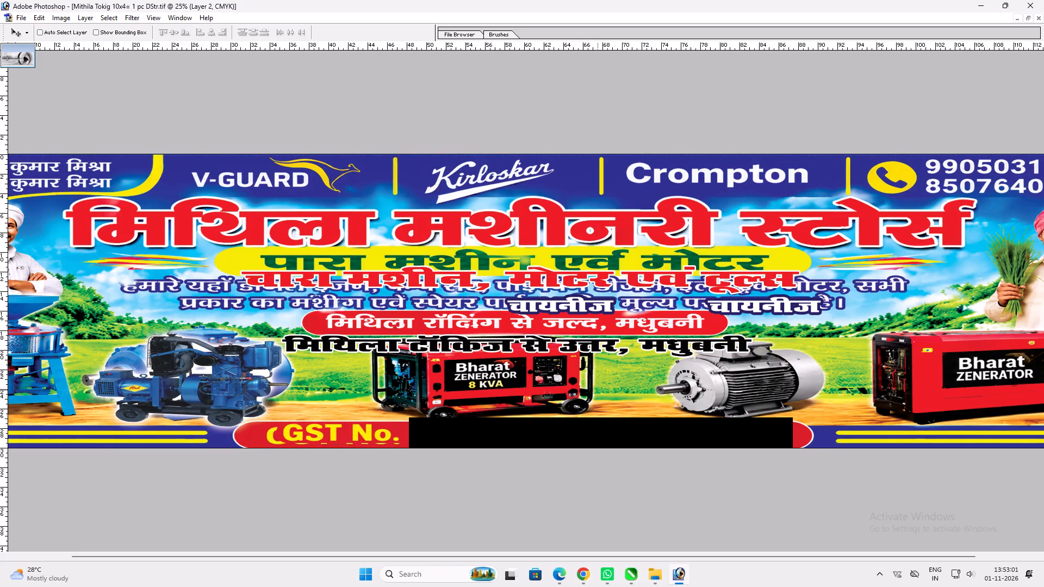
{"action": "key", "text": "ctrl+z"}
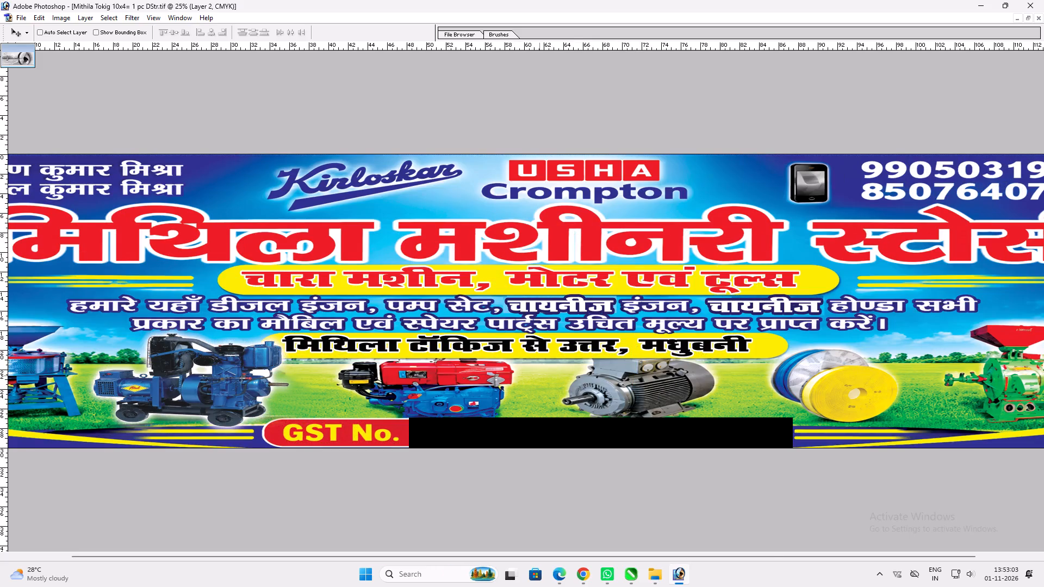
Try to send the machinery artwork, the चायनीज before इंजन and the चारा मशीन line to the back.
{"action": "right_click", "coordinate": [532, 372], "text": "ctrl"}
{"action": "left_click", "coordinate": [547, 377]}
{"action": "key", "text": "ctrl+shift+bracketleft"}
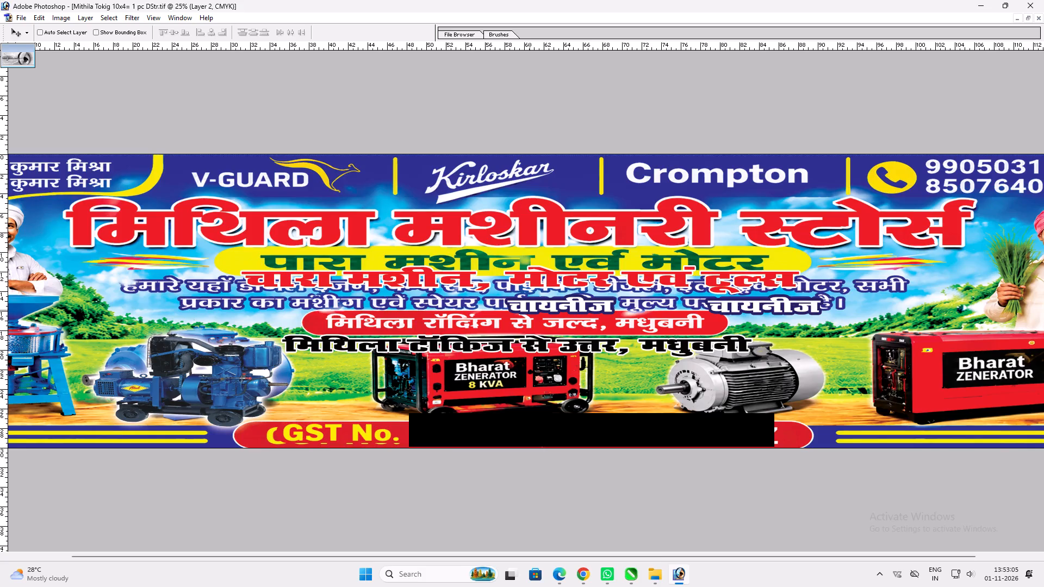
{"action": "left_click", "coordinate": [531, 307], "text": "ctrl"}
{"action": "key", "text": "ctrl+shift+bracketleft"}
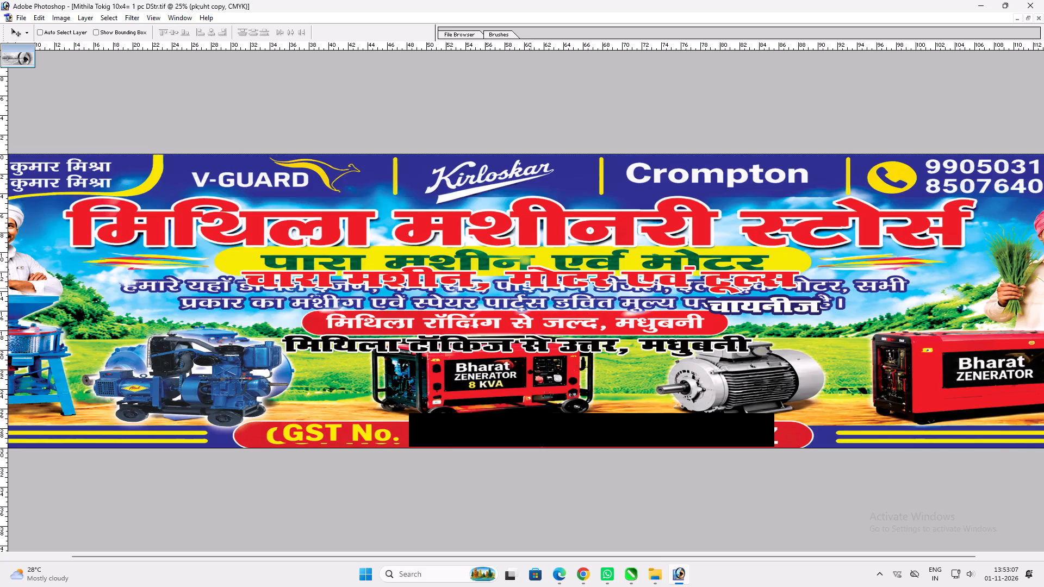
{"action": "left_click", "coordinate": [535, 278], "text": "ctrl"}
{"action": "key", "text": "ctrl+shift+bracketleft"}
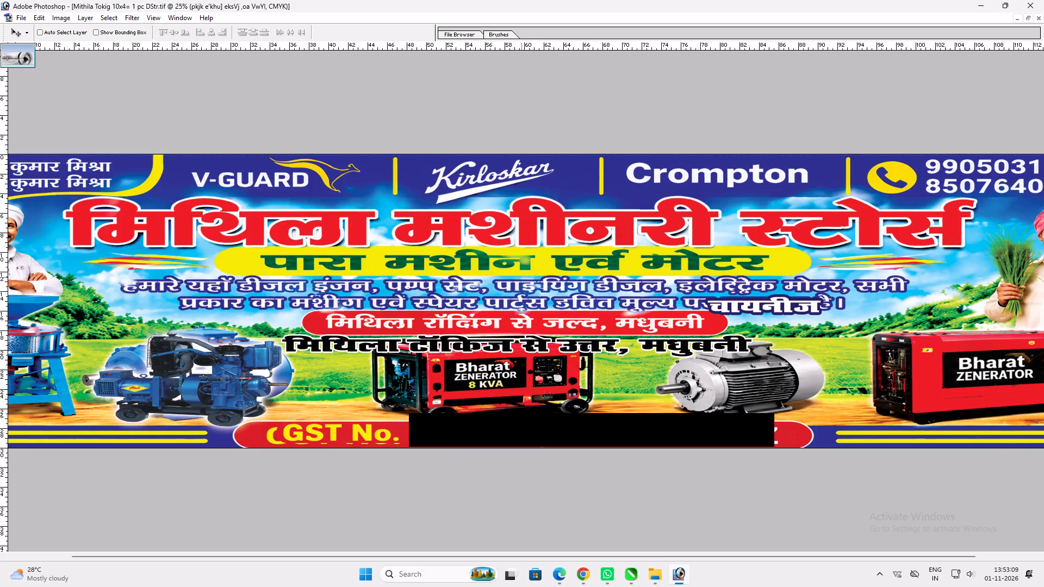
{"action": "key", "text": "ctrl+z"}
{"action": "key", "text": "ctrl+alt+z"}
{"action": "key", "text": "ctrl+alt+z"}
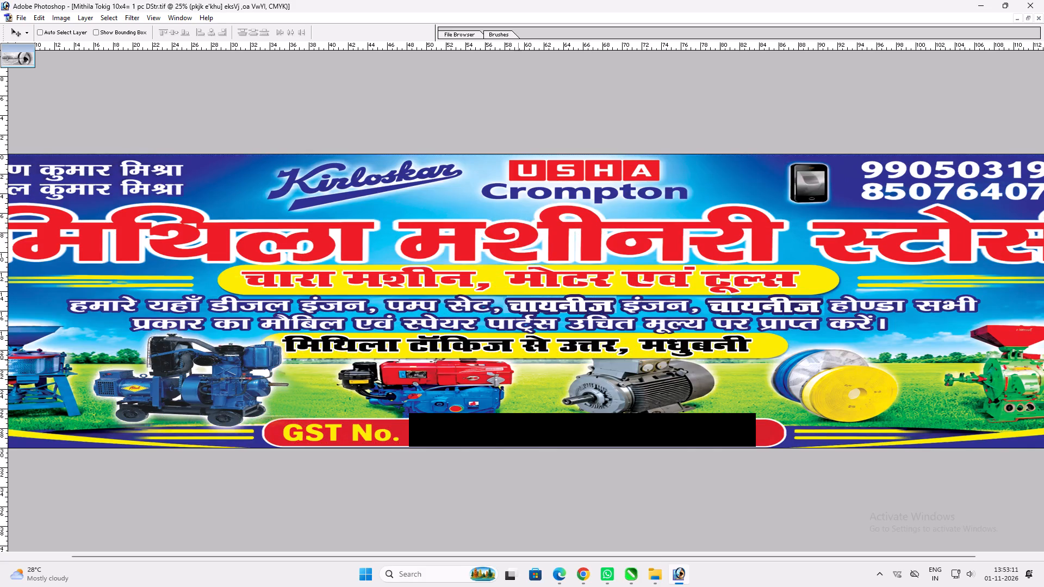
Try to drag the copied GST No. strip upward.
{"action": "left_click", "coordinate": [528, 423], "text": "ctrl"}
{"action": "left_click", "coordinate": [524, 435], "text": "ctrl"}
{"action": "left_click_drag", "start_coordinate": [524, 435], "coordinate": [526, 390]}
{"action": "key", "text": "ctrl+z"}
Raise the Crompton picture, Layer 4, above the machinery artwork but keep it below the copied GST No. strip.
{"action": "right_click", "coordinate": [525, 377]}
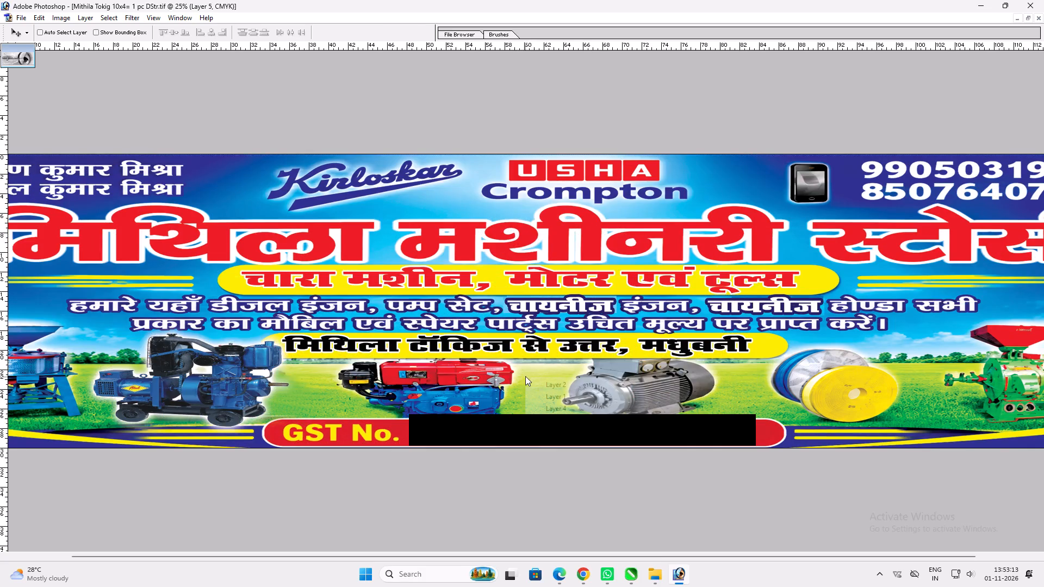
{"action": "left_click_drag", "start_coordinate": [558, 395], "coordinate": [557, 405]}
{"action": "key", "text": "ctrl+bracketright"}
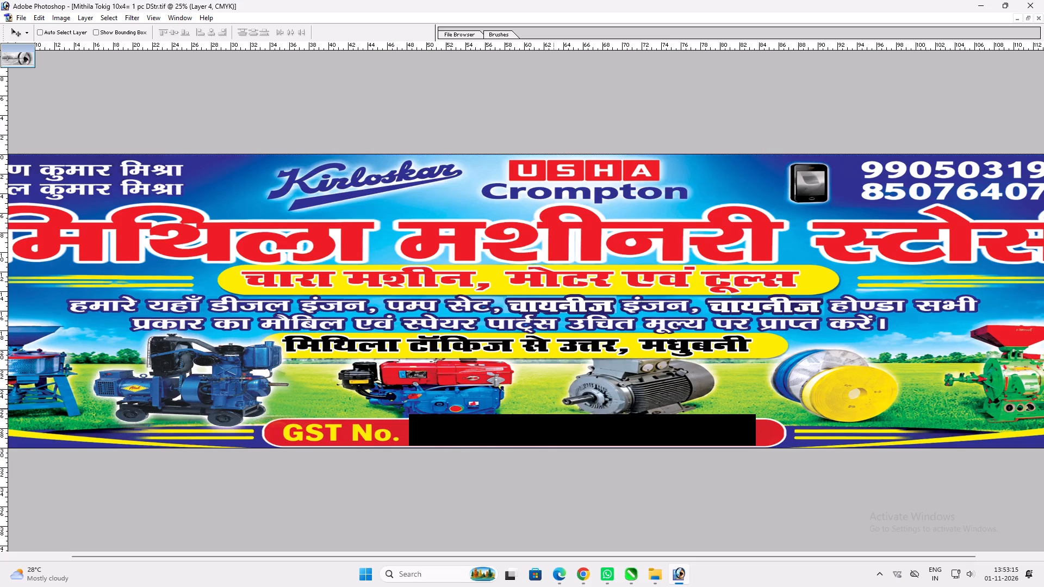
{"action": "key", "text": "ctrl+bracketright"}
{"action": "key", "text": "ctrl+bracketright"}
{"action": "key", "text": "ctrl+bracketleft"}
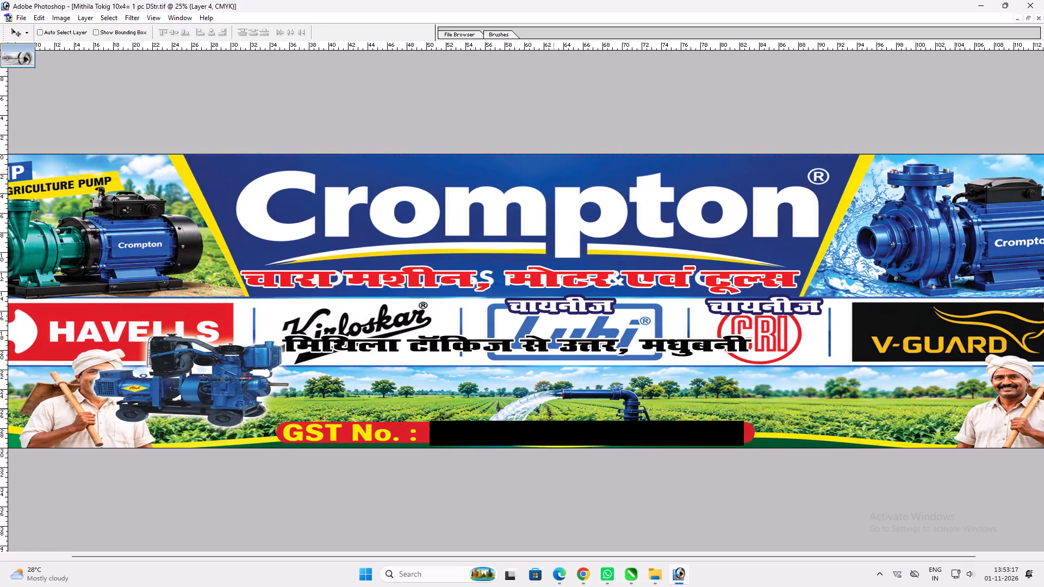
{"action": "left_click", "coordinate": [561, 391], "text": "ctrl"}
{"action": "key", "text": "ctrl+bracketright"}
{"action": "key", "text": "ctrl+z"}
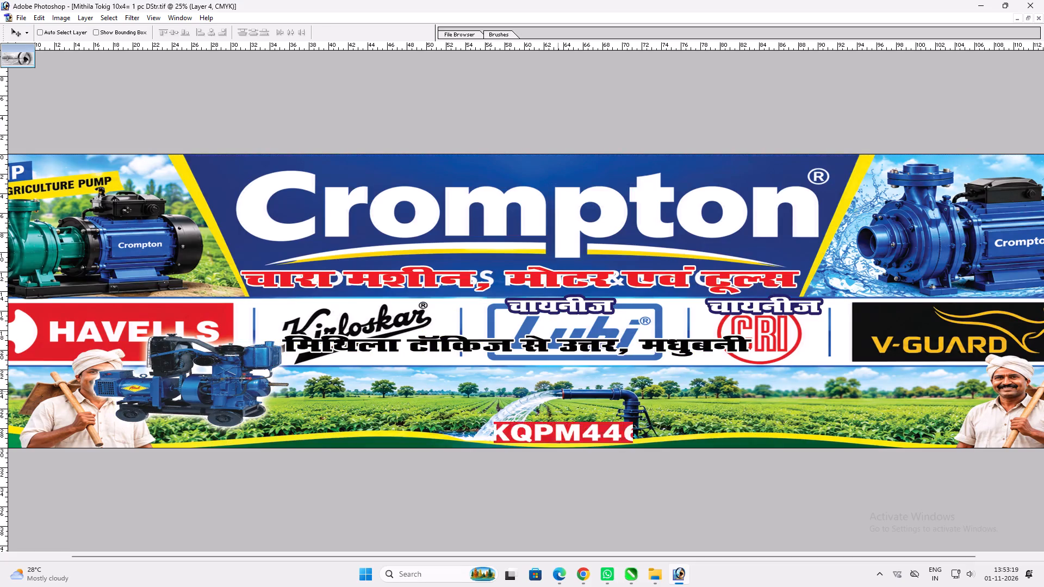
Send the मिथिला टॉकिज address line, both चायनीज words and the चारा मशीन line behind the Crompton picture.
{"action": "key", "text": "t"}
{"action": "left_click", "coordinate": [547, 355]}
{"action": "key", "text": "Return"}
{"action": "key", "text": "ctrl+shift+bracketleft"}
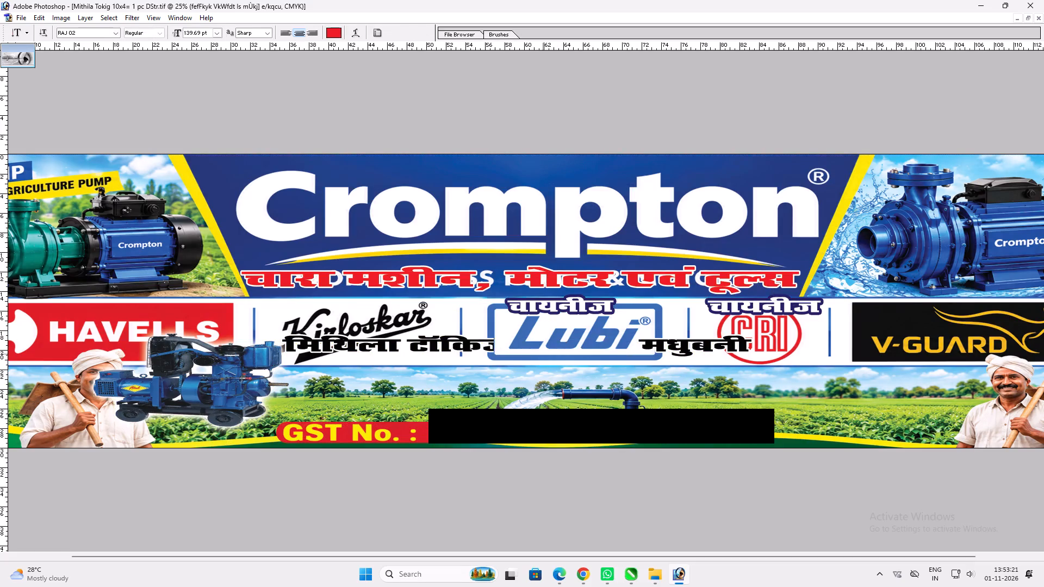
{"action": "left_click", "coordinate": [523, 308]}
{"action": "key", "text": "Return"}
{"action": "key", "text": "ctrl+shift+bracketleft"}
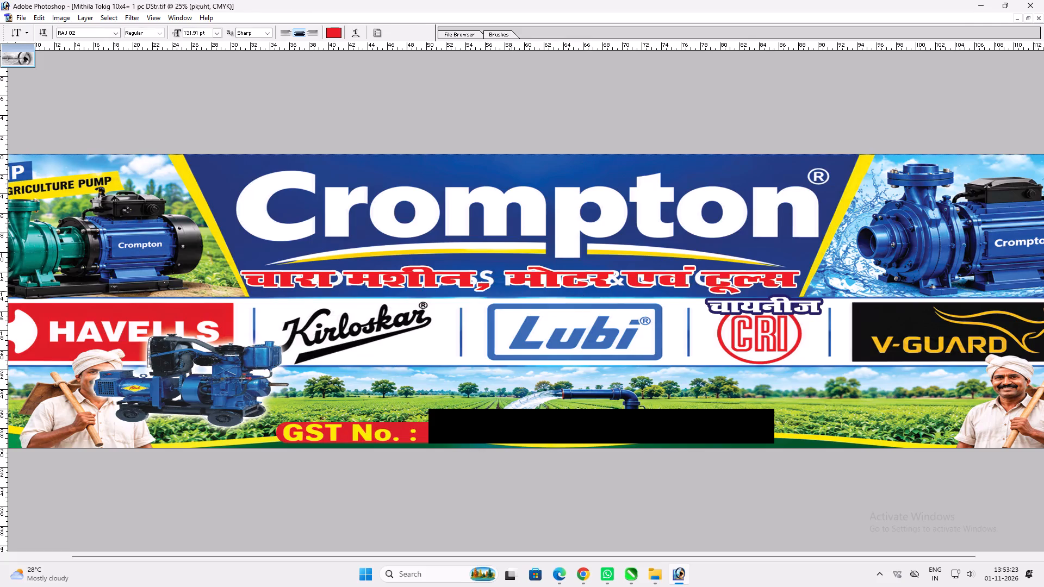
{"action": "left_click", "coordinate": [512, 284]}
{"action": "key", "text": "Return"}
{"action": "key", "text": "ctrl+shift+bracketleft"}
{"action": "left_click", "coordinate": [758, 313]}
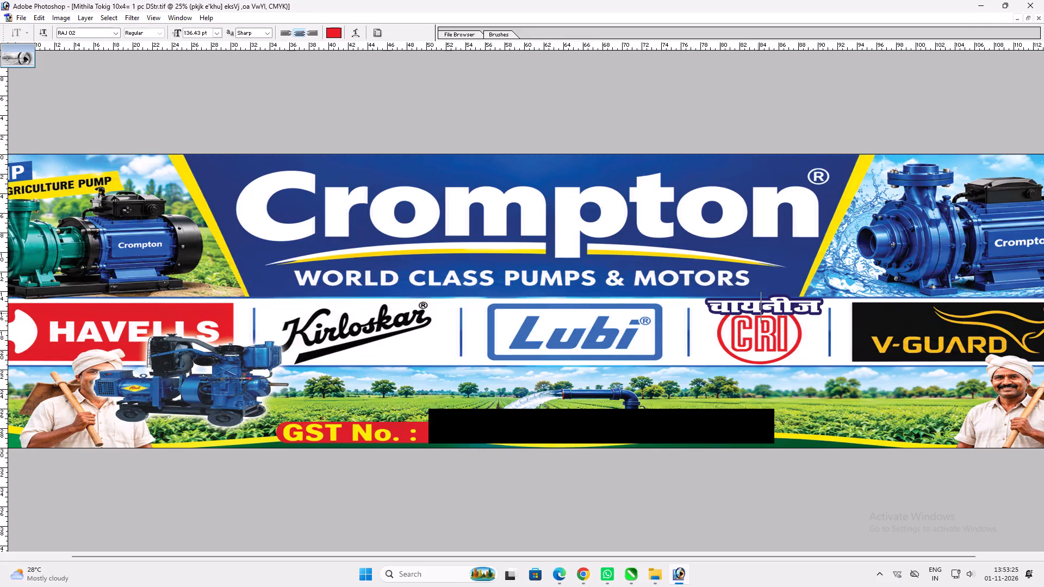
{"action": "key", "text": "Return"}
{"action": "key", "text": "ctrl+shift+bracketleft"}
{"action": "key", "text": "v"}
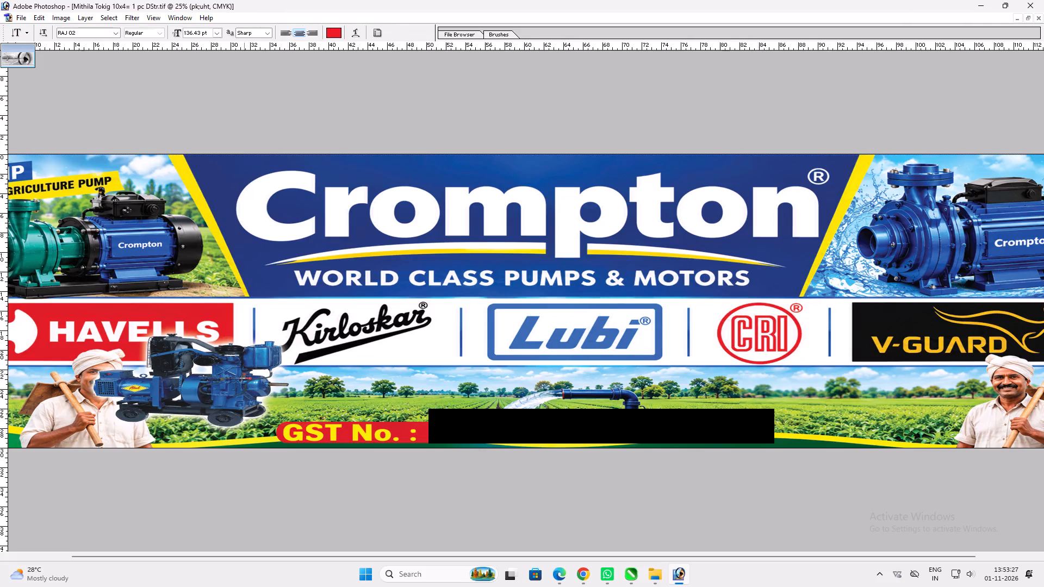
Send the blue generator picture behind the Crompton picture.
{"action": "left_click", "coordinate": [221, 389], "text": "ctrl"}
{"action": "key", "text": "ctrl+shift+bracketleft"}
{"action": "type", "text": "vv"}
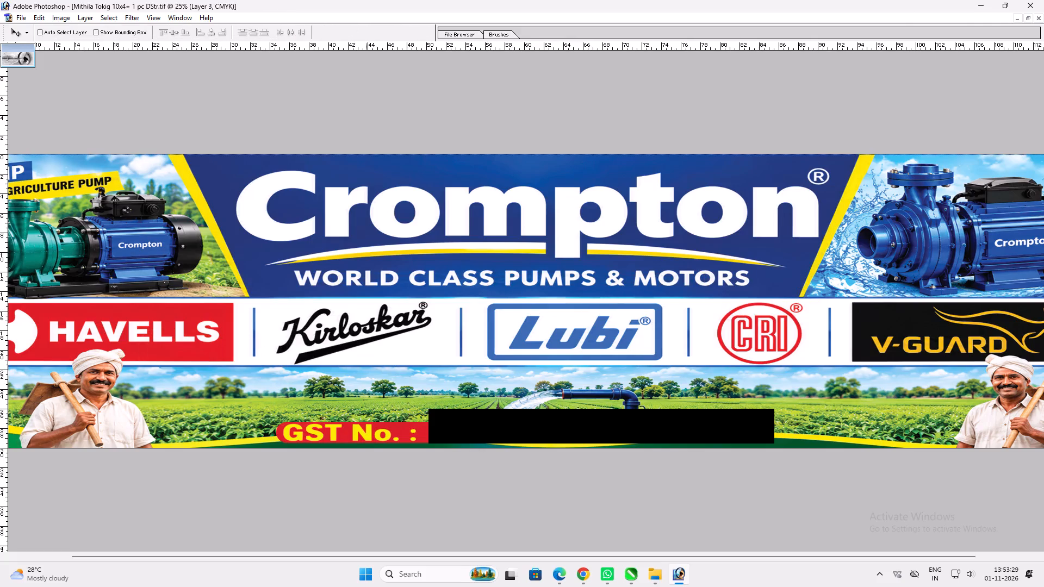
Shift the GST No. strip slightly right along the picture's bottom edge and nudge it up.
{"action": "left_click", "coordinate": [366, 437], "text": "ctrl"}
{"action": "left_click_drag", "start_coordinate": [366, 435], "coordinate": [391, 439]}
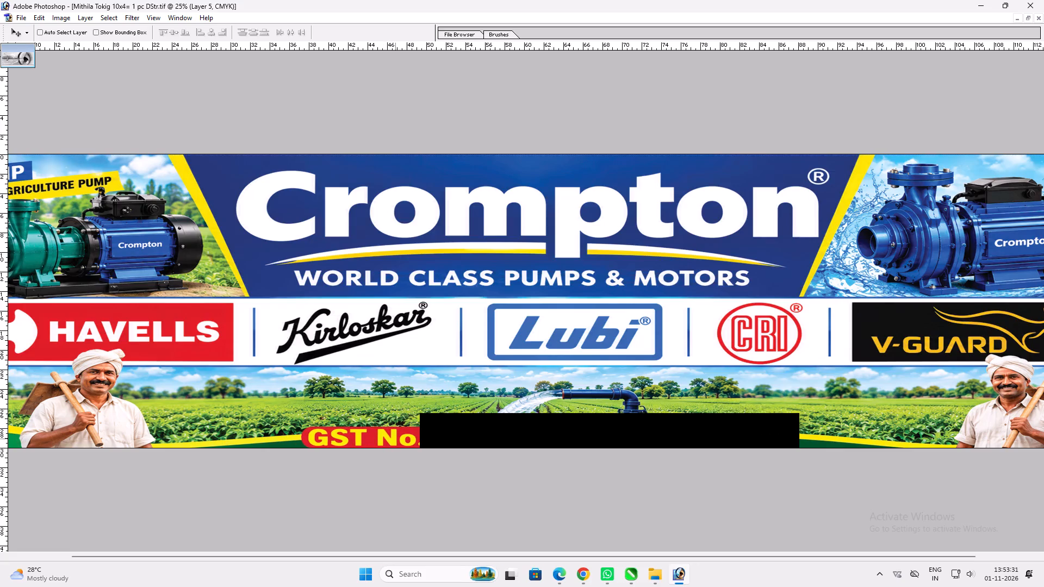
{"action": "key", "text": "Up"}
{"action": "key", "text": "Up"}
{"action": "key", "text": "Up"}
{"action": "key", "text": "Up"}
Recolour the GST No. strip's outside stroke to the dark green 03542C sampled from the banner's bottom edge.
{"action": "key", "text": "alt+l"}
{"action": "key", "text": "alt+y"}
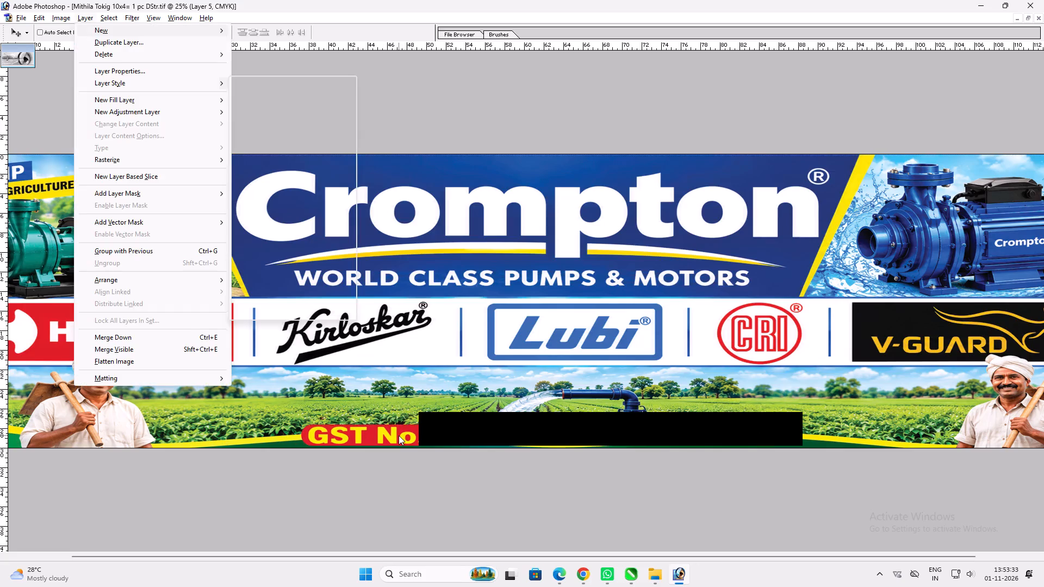
{"action": "key", "text": "alt+l"}
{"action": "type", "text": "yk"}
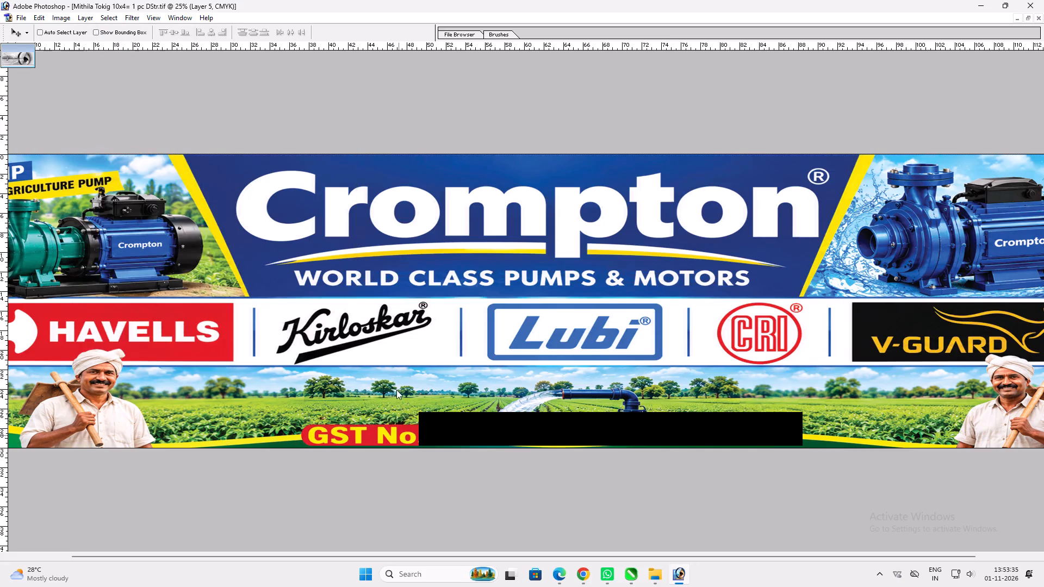
{"action": "scroll", "coordinate": [485, 328], "scroll_direction": "up", "scroll_amount": 6}
{"action": "double_click", "coordinate": [473, 256]}
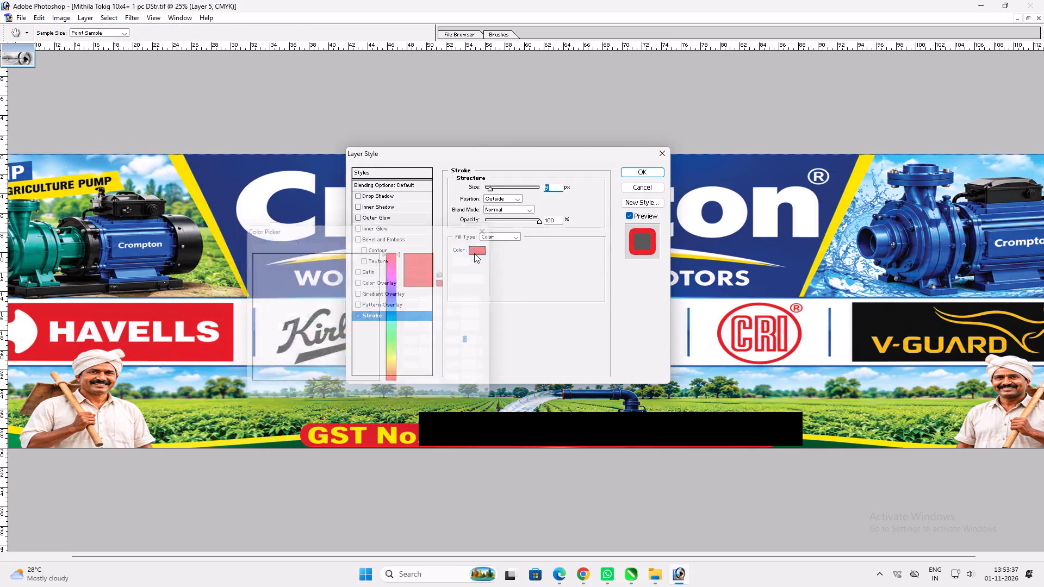
{"action": "left_click", "coordinate": [790, 444]}
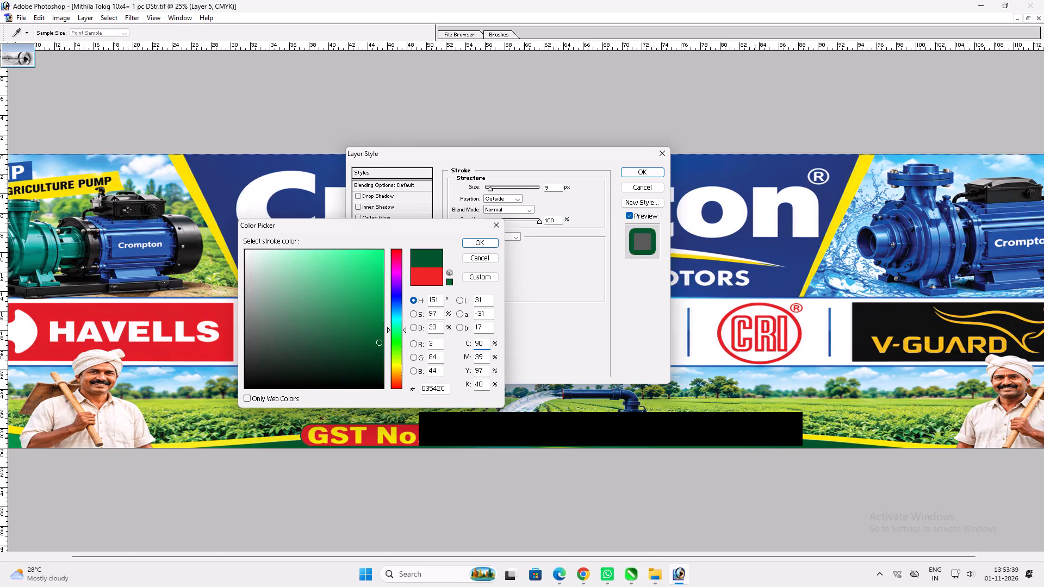
{"action": "key", "text": "Return"}
{"action": "scroll", "coordinate": [561, 286], "scroll_direction": "up", "scroll_amount": 5}
{"action": "key", "text": "Return"}
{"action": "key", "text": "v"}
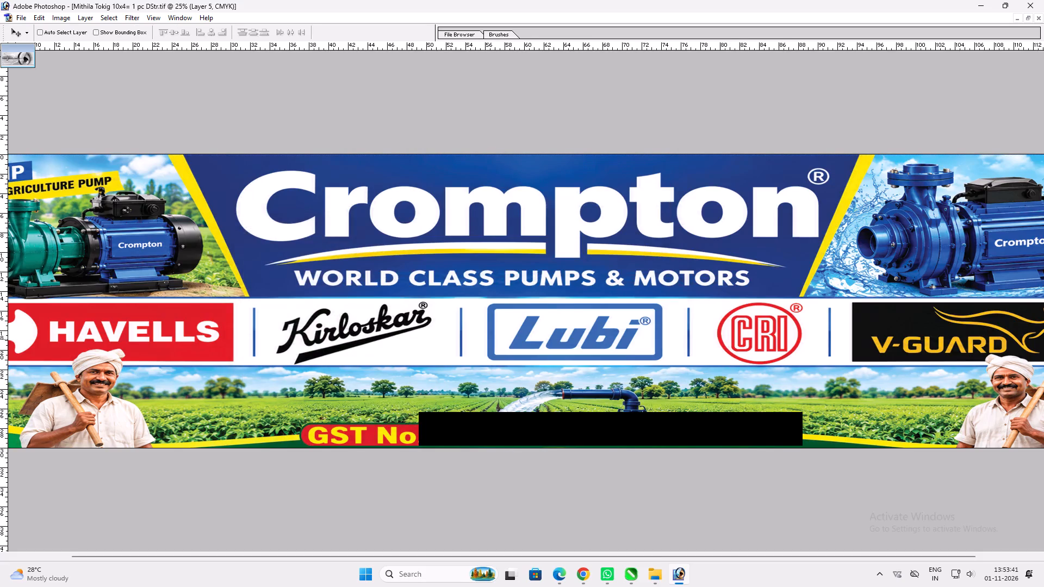
Centre the GST No. strip horizontally on the banner and scale it down slightly.
{"action": "key", "text": "ctrl+a"}
{"action": "key", "text": "alt+l"}
{"action": "key", "text": "alt+i"}
{"action": "key", "text": "alt+h"}
{"action": "key", "text": "ctrl+d"}
{"action": "key", "text": "ctrl+t"}
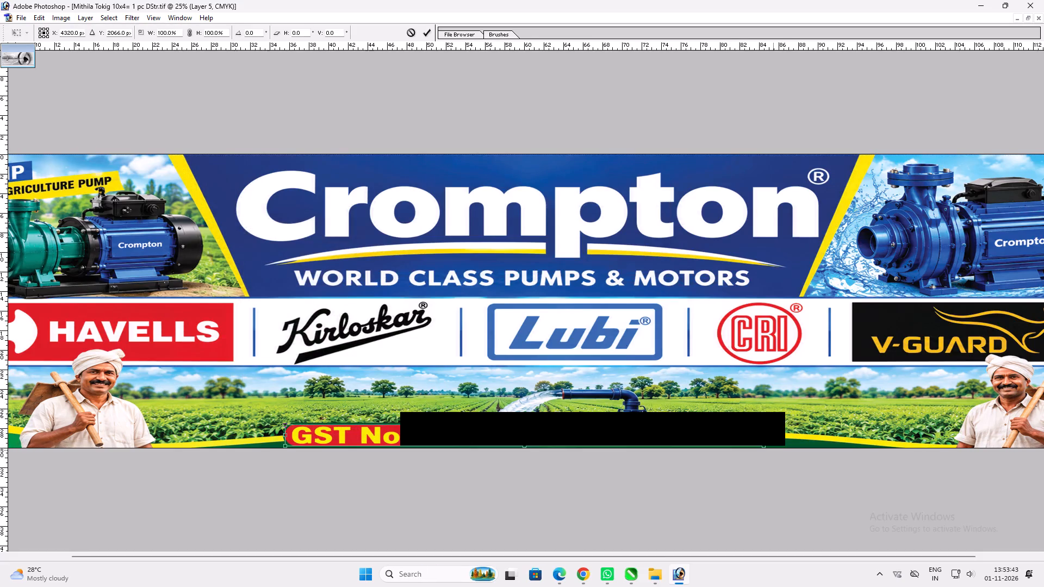
{"action": "left_click_drag", "start_coordinate": [765, 449], "coordinate": [719, 441], "text": "alt+shift"}
{"action": "key", "text": "shift+Return"}
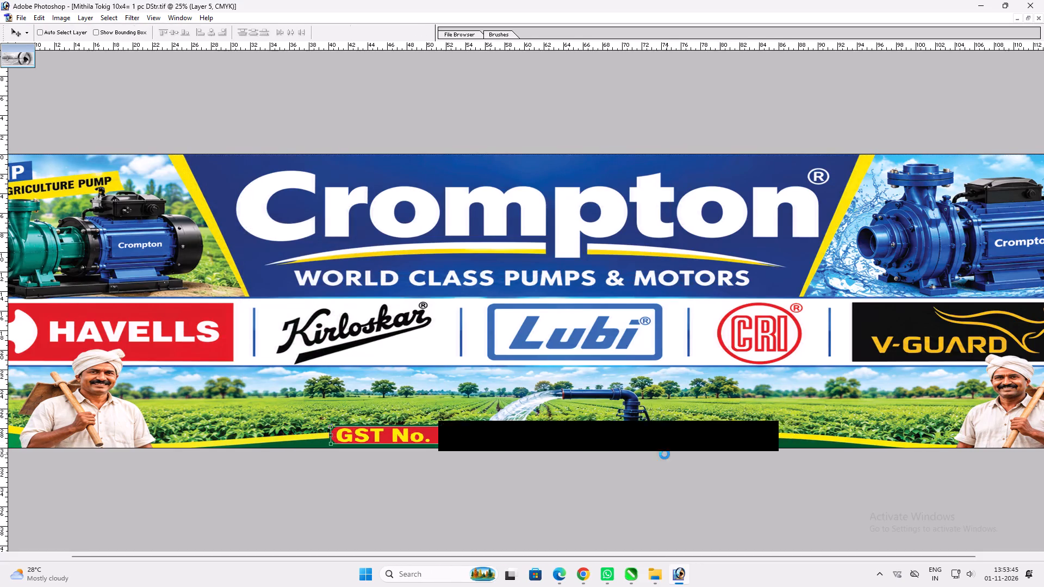
Shift the reduced GST No. strip slightly right along the banner's bottom edge.
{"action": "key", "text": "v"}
{"action": "left_click_drag", "start_coordinate": [637, 440], "coordinate": [660, 439], "text": "shift"}
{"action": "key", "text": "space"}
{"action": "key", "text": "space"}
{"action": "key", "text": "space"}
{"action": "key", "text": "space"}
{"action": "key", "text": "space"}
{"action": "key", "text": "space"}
{"action": "right_click", "coordinate": [638, 426]}
{"action": "left_click", "coordinate": [649, 430]}
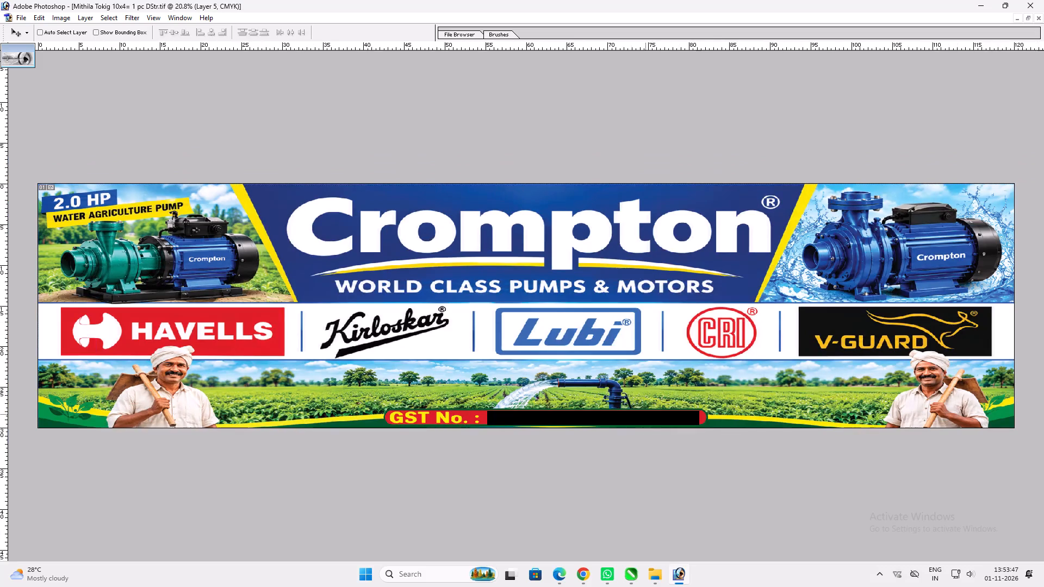
Save the Crompton banner as a new TIFF named Mithila Tokig 10x2.5= 1 pc Dstr.
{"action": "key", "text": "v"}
{"action": "key", "text": "ctrl+shift+s"}
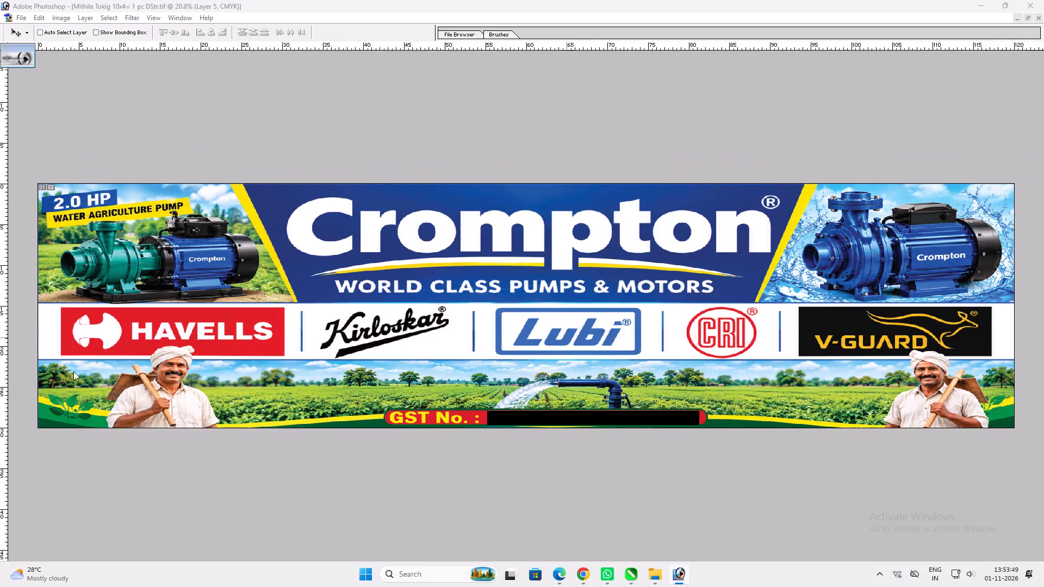
{"action": "left_click_drag", "start_coordinate": [199, 409], "coordinate": [147, 418]}
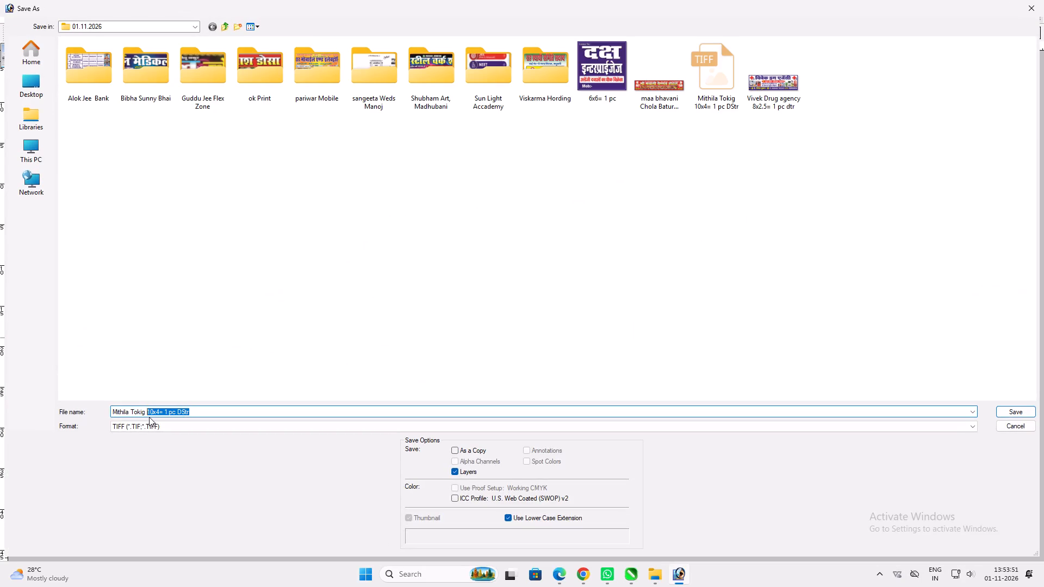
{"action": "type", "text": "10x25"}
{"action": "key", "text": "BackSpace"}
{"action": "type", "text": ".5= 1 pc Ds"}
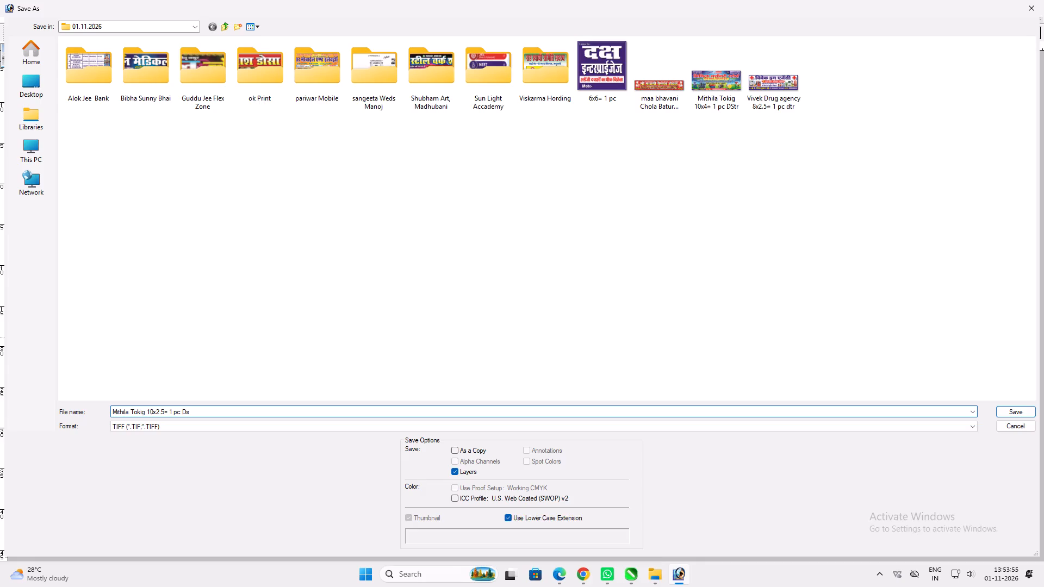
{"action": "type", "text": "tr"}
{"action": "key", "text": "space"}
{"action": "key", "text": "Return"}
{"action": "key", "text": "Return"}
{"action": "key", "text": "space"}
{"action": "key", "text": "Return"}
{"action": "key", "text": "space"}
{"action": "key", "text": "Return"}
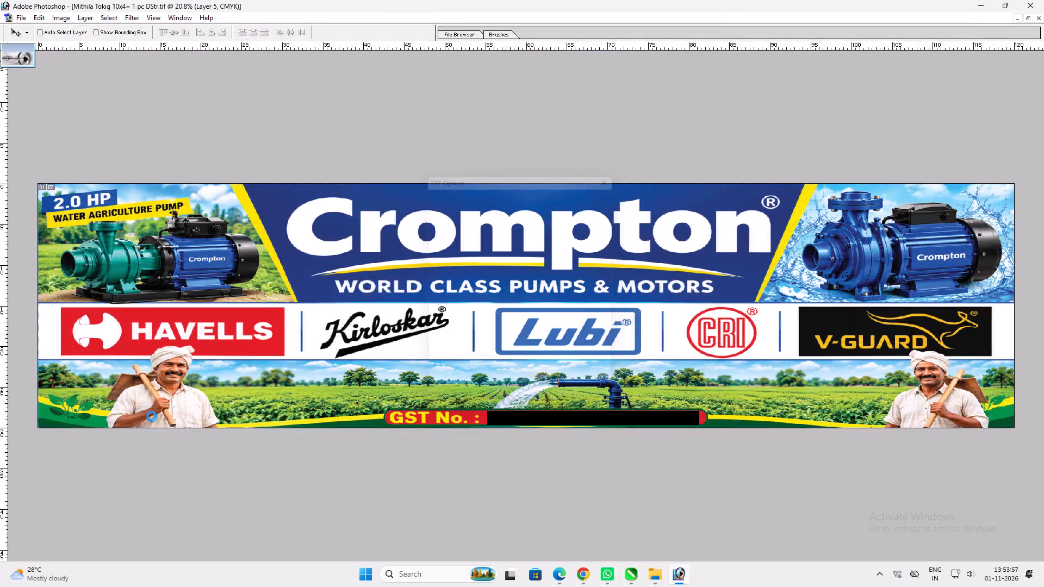
Open the machinery banner file Mithila Tokig 10x4= 1 pc DStr.
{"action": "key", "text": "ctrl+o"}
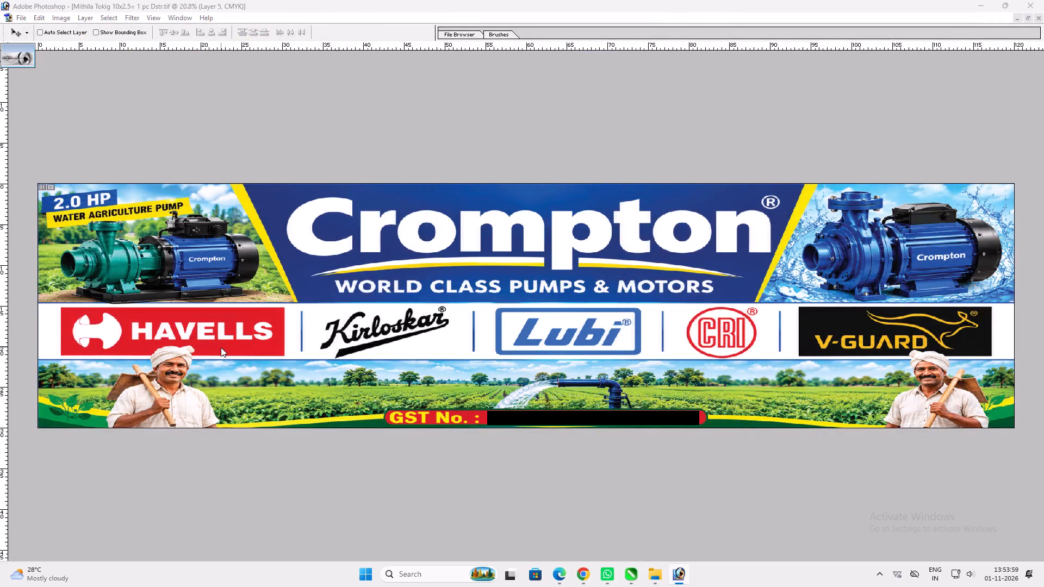
{"action": "left_click", "coordinate": [769, 103]}
{"action": "key", "text": "Return"}
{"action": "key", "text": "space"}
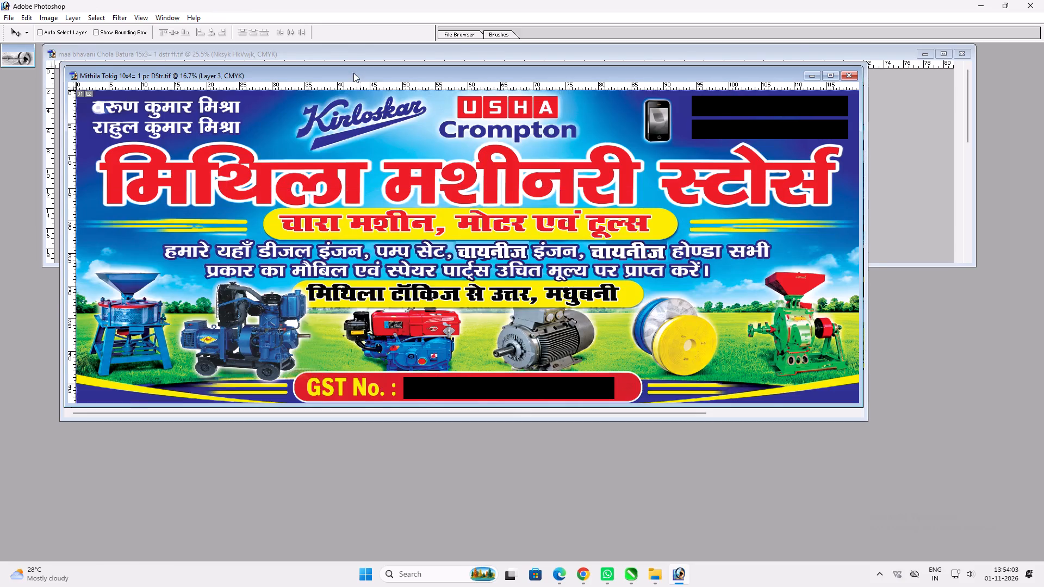
Duplicate the black मिथिला टॉकिज address line and place the copy over the Kirloskar logo.
{"action": "left_click_drag", "start_coordinate": [353, 73], "coordinate": [431, 141]}
{"action": "key", "text": "ctrl+plus"}
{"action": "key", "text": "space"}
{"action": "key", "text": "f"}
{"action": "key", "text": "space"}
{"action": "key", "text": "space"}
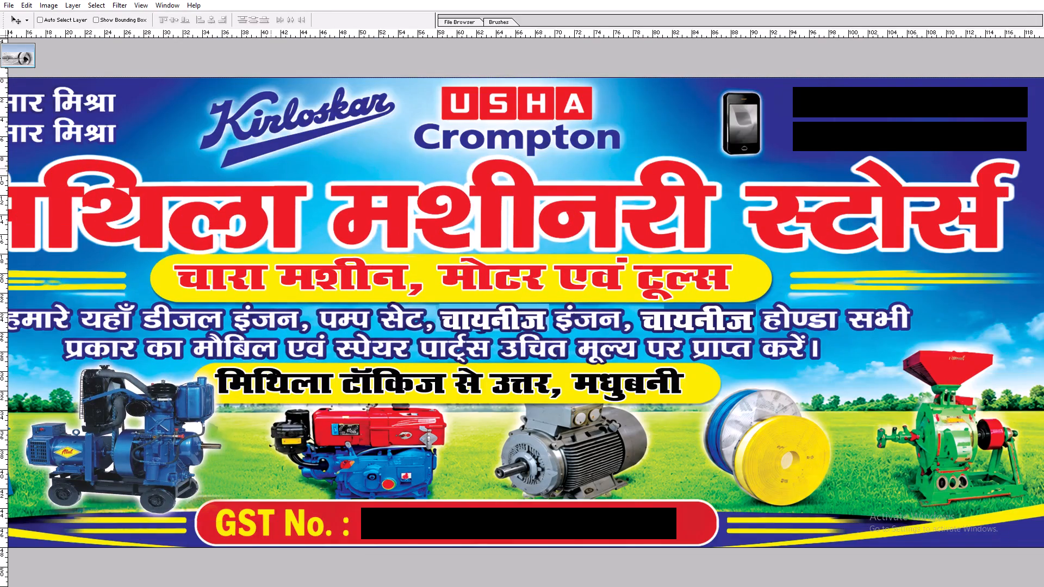
{"action": "left_click_drag", "start_coordinate": [263, 172], "coordinate": [626, 296]}
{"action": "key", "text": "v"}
{"action": "left_click", "coordinate": [538, 384], "text": "ctrl"}
{"action": "left_click_drag", "start_coordinate": [536, 380], "coordinate": [365, 136], "text": "alt"}
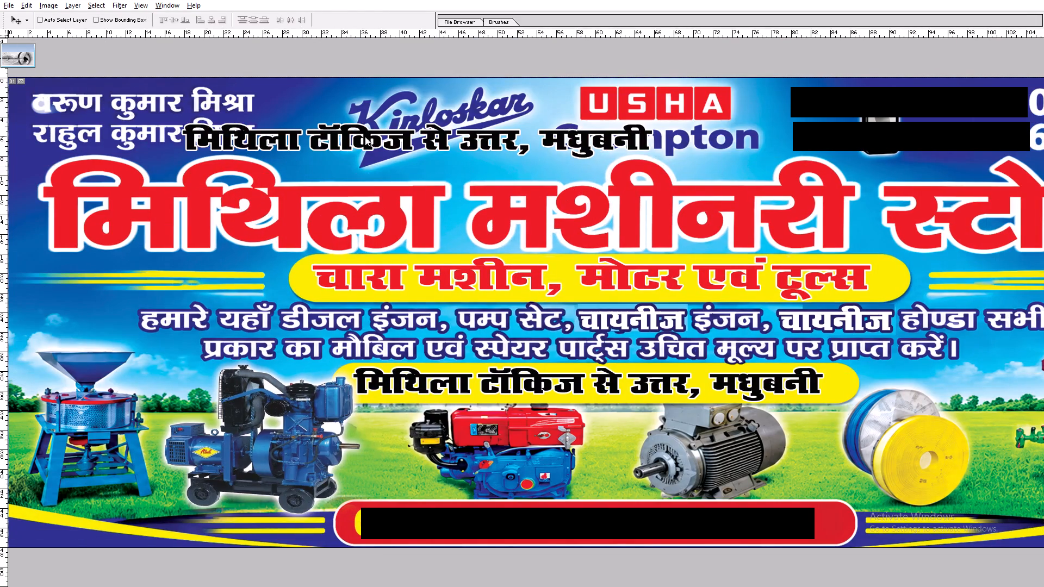
Replace the copied line's text with the first owner's full name, matching the upper name on the banner.
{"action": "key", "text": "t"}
{"action": "left_click", "coordinate": [327, 151]}
{"action": "key", "text": "ctrl+a"}
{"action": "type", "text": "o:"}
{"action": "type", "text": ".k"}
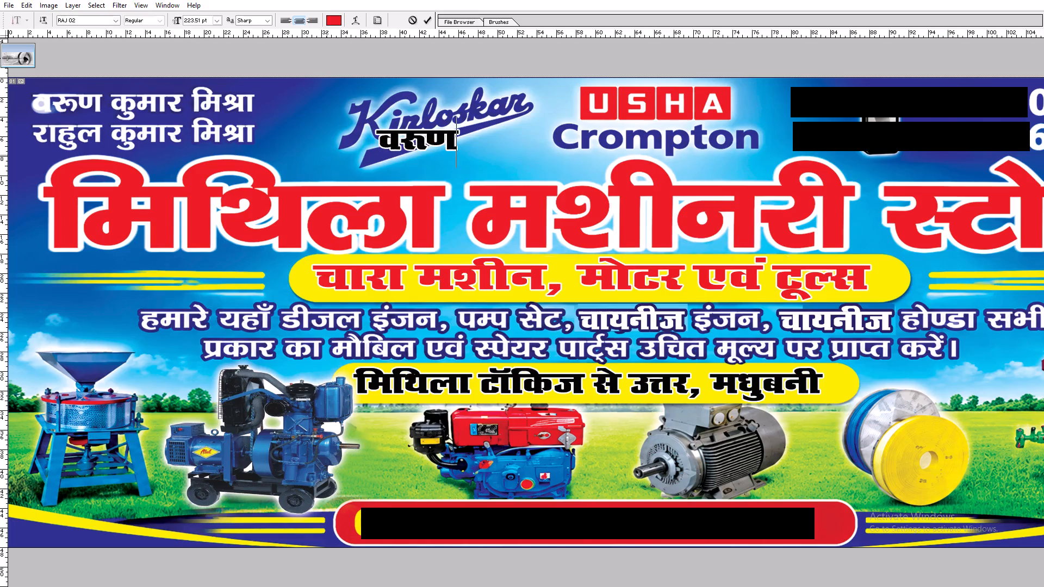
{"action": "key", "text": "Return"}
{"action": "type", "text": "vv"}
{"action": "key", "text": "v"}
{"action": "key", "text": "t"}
{"action": "left_click_drag", "start_coordinate": [391, 140], "coordinate": [284, 127]}
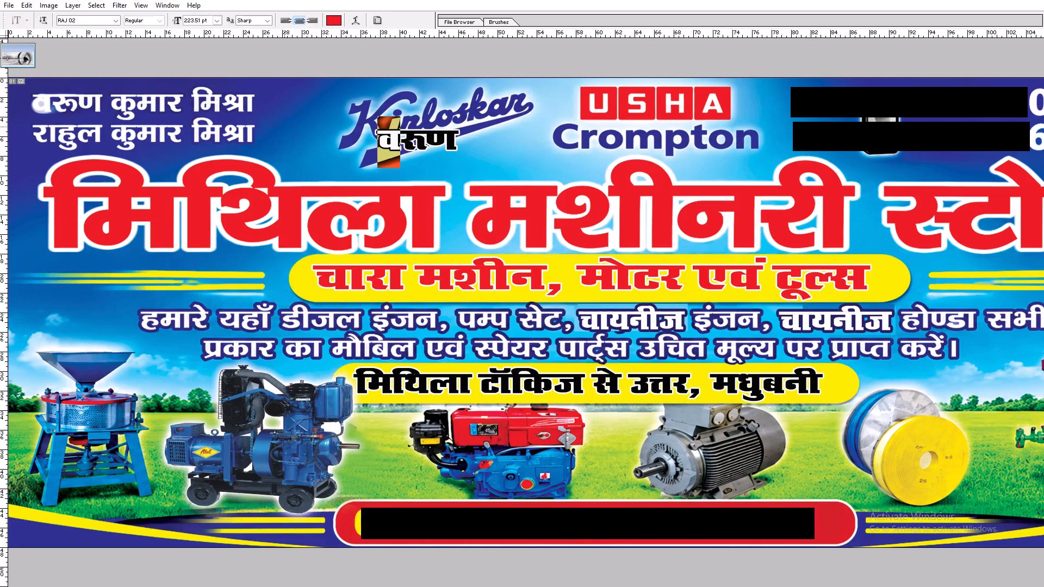
{"action": "left_click", "coordinate": [456, 139]}
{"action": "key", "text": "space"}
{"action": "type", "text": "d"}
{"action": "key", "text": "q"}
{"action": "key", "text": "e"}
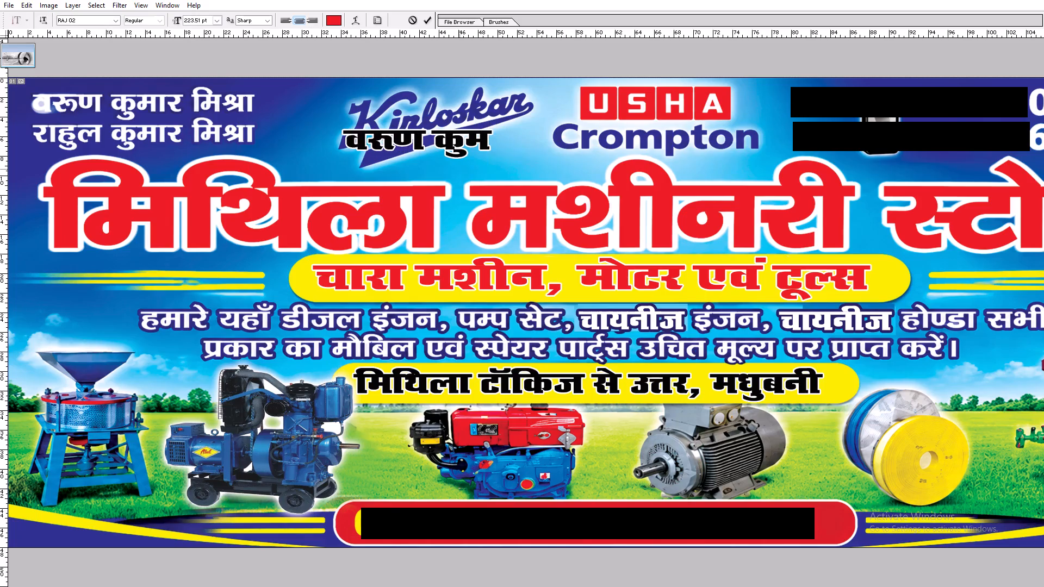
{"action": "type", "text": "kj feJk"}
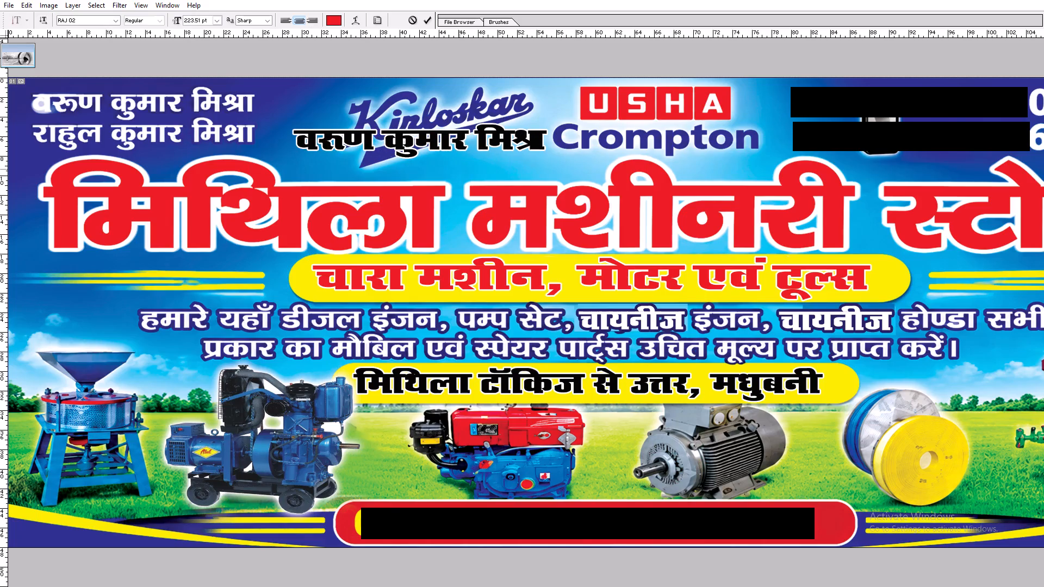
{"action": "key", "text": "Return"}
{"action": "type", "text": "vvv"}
Move the new owner name over the old upper name and scale it down to the same width.
{"action": "left_click_drag", "start_coordinate": [450, 152], "coordinate": [194, 118]}
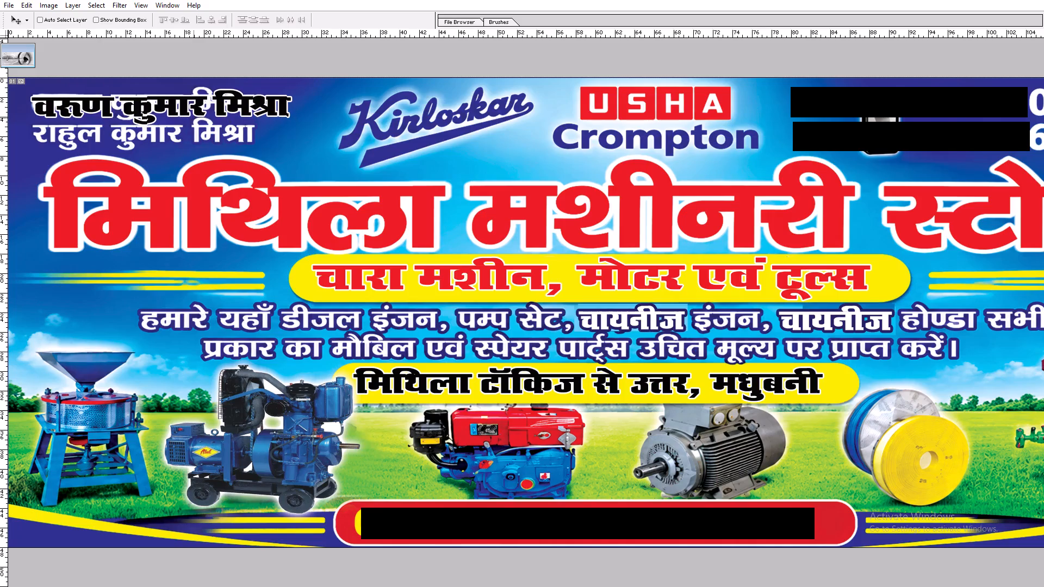
{"action": "left_click_drag", "start_coordinate": [194, 118], "coordinate": [194, 116]}
{"action": "key", "text": "ctrl+t"}
{"action": "left_click_drag", "start_coordinate": [293, 105], "coordinate": [249, 107], "text": "shift"}
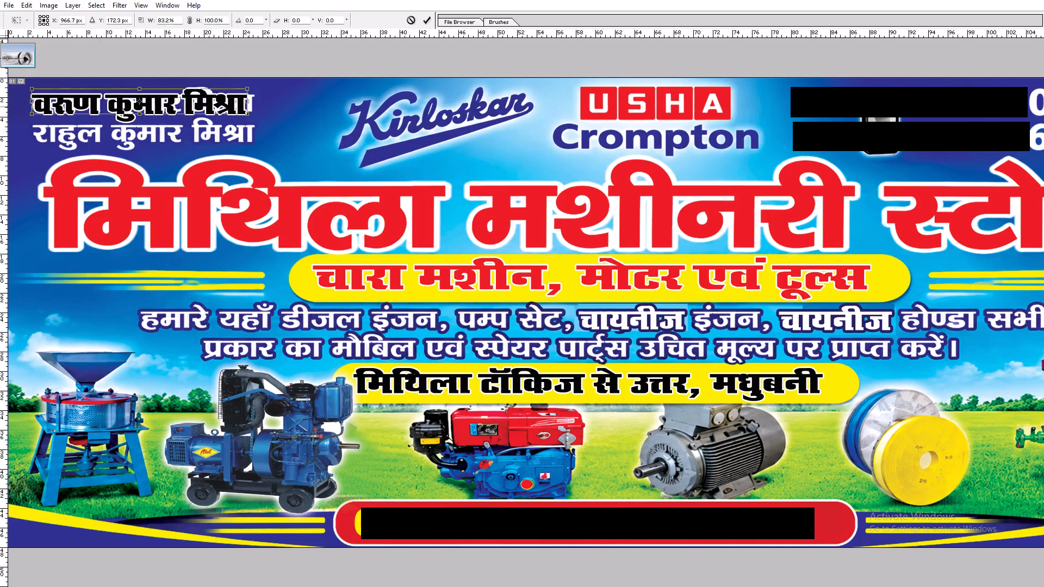
{"action": "left_click_drag", "start_coordinate": [249, 107], "coordinate": [254, 105], "text": "shift"}
{"action": "left_click_drag", "start_coordinate": [246, 115], "coordinate": [251, 112], "text": "shift"}
{"action": "key", "text": "shift+Return"}
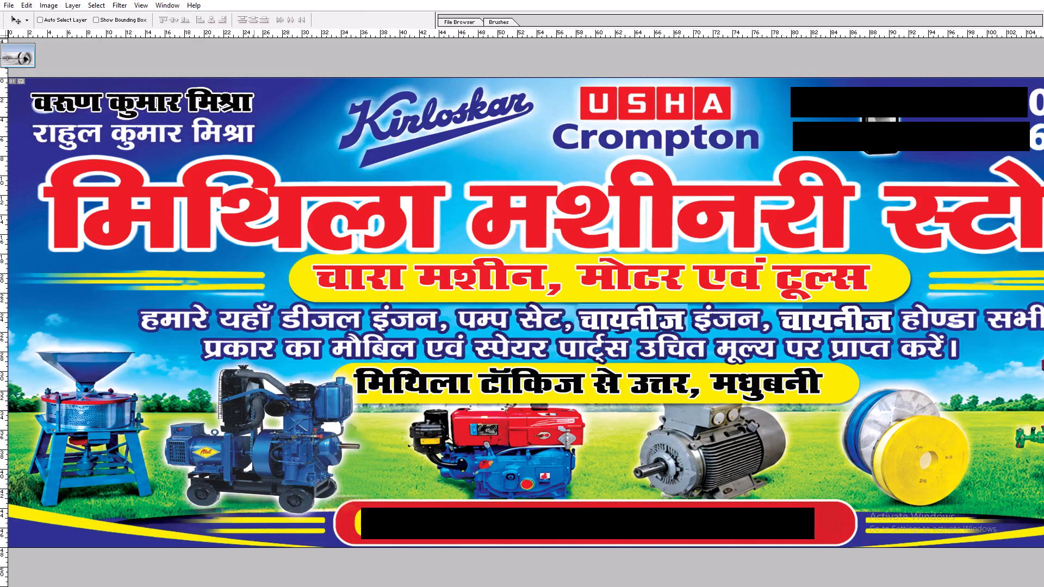
Change the new owner name's colour overlay to white.
{"action": "key", "text": "alt+l"}
{"action": "key", "text": "alt+y"}
{"action": "key", "text": "alt+k"}
{"action": "key", "text": "alt+l"}
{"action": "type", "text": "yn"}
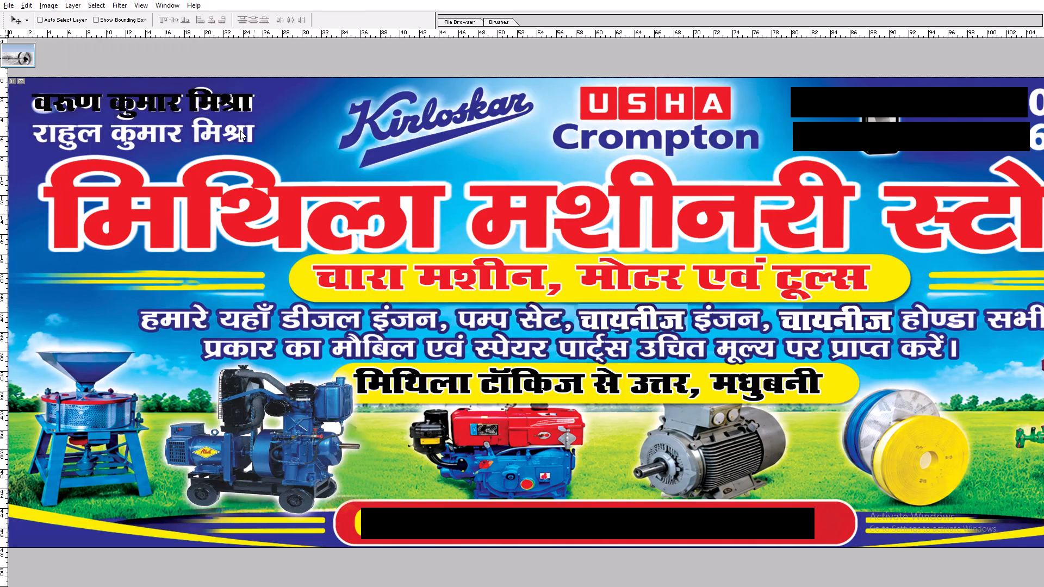
{"action": "left_click", "coordinate": [402, 285]}
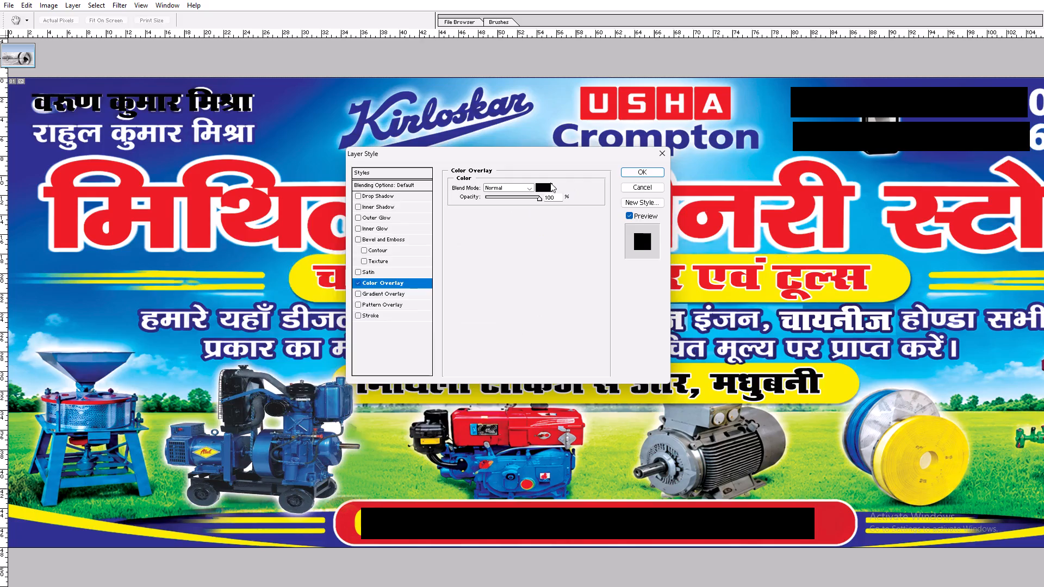
{"action": "left_click", "coordinate": [544, 188]}
{"action": "left_click_drag", "start_coordinate": [329, 262], "coordinate": [72, 92]}
{"action": "key", "text": "Return"}
Add an outside stroke in blue 2E3192, sampled from the background, around the new owner name and adjust its size.
{"action": "left_click", "coordinate": [379, 315]}
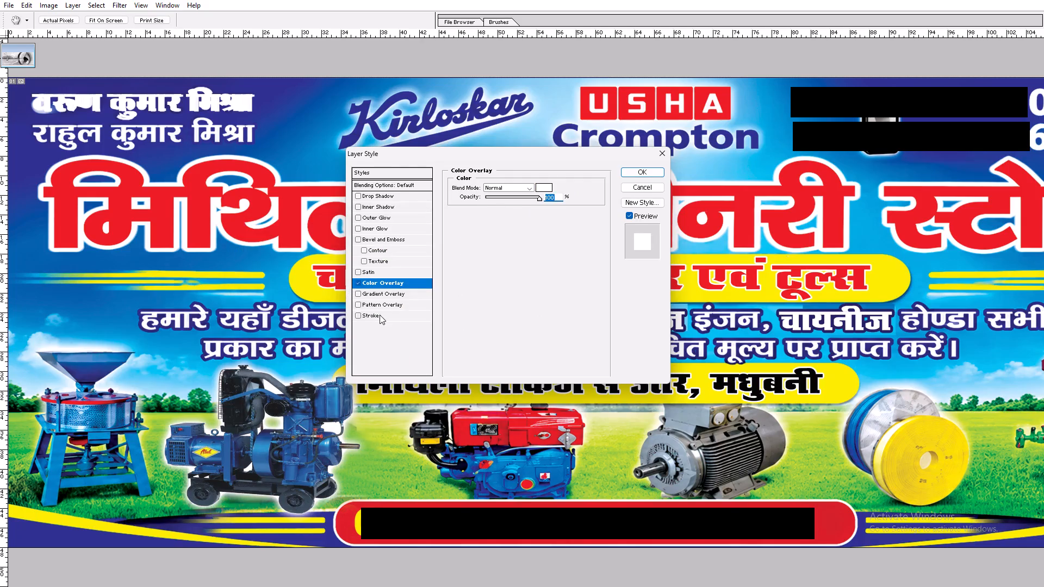
{"action": "left_click", "coordinate": [475, 251]}
{"action": "left_click", "coordinate": [272, 92]}
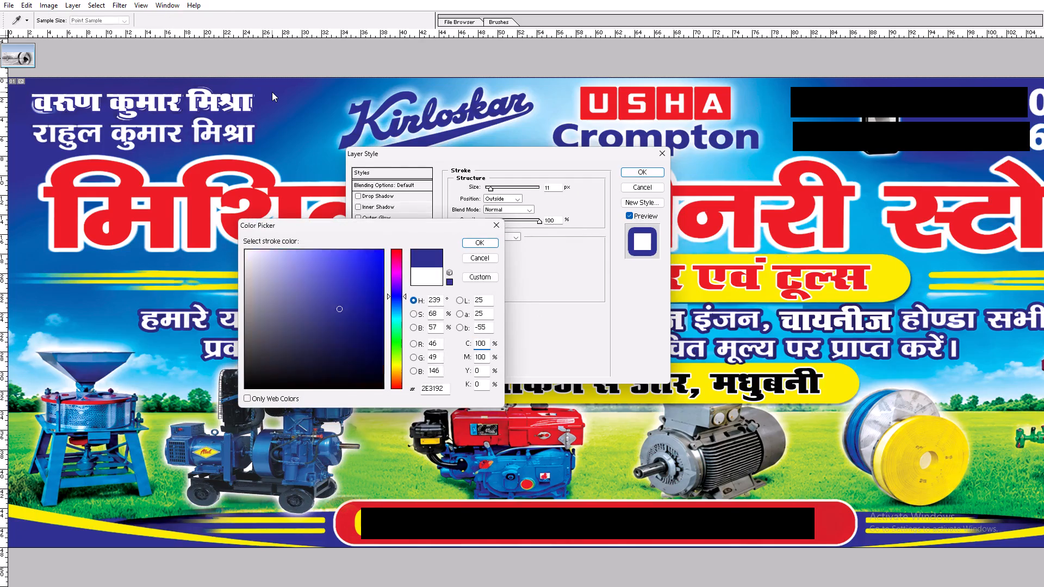
{"action": "key", "text": "Return"}
{"action": "key", "text": "Return"}
{"action": "key", "text": "alt+l"}
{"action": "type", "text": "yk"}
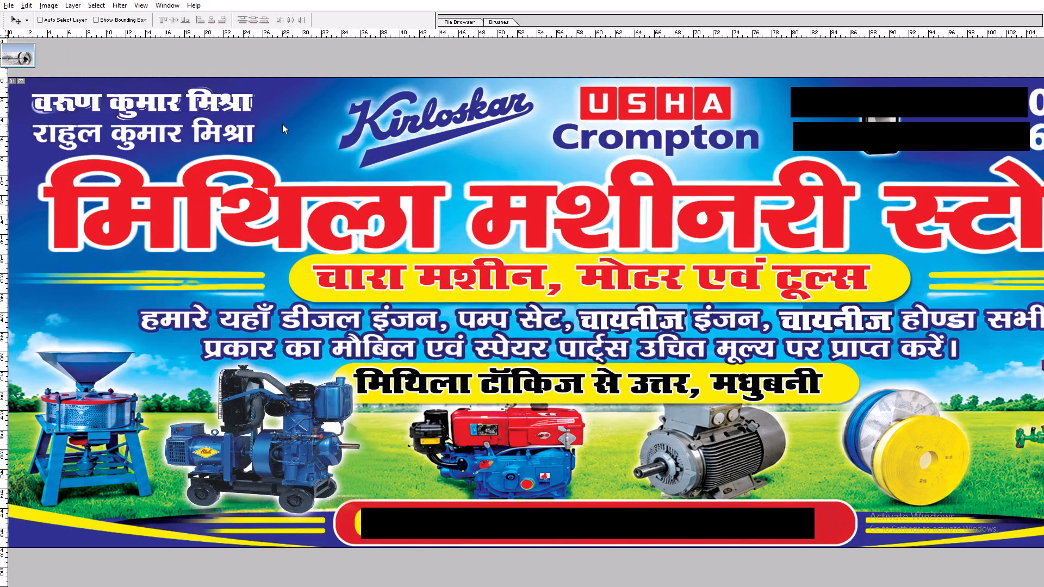
{"action": "scroll", "coordinate": [656, 309], "scroll_direction": "up", "scroll_amount": 3}
{"action": "key", "text": "Return"}
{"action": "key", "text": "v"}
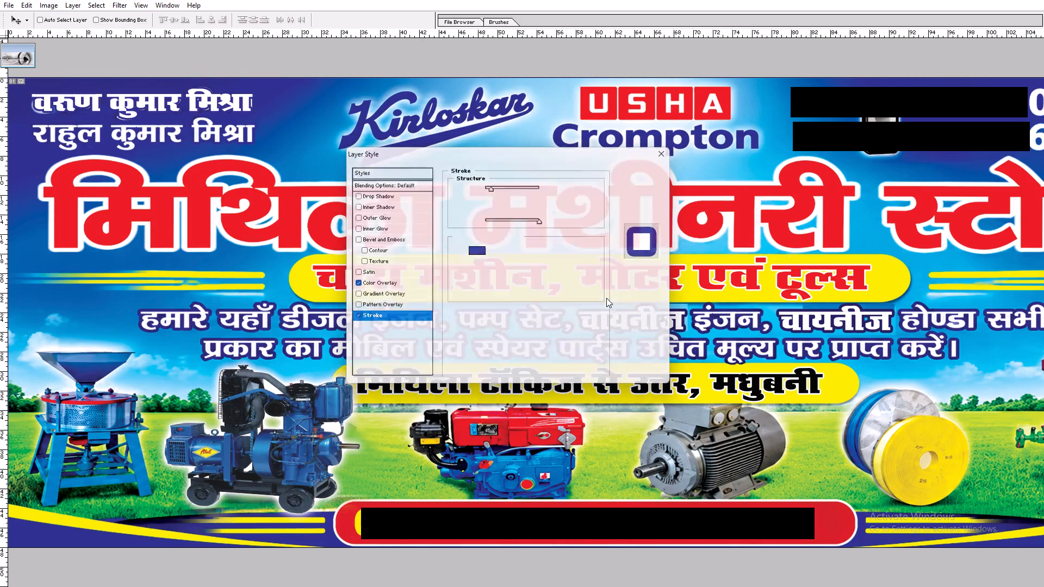
On the background artwork, stretch a thin blue strip from above the upper owner name down over the old lettering.
{"action": "right_click", "coordinate": [262, 99]}
{"action": "left_click", "coordinate": [273, 103]}
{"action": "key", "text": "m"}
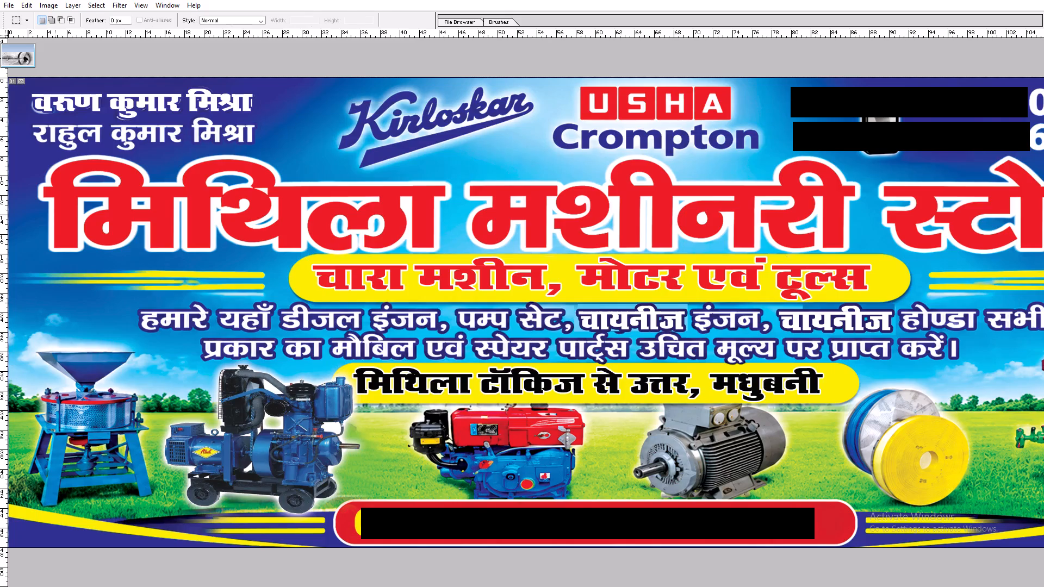
{"action": "left_click_drag", "start_coordinate": [22, 87], "coordinate": [281, 78]}
{"action": "key", "text": "ctrl+t"}
{"action": "left_click_drag", "start_coordinate": [248, 89], "coordinate": [245, 117]}
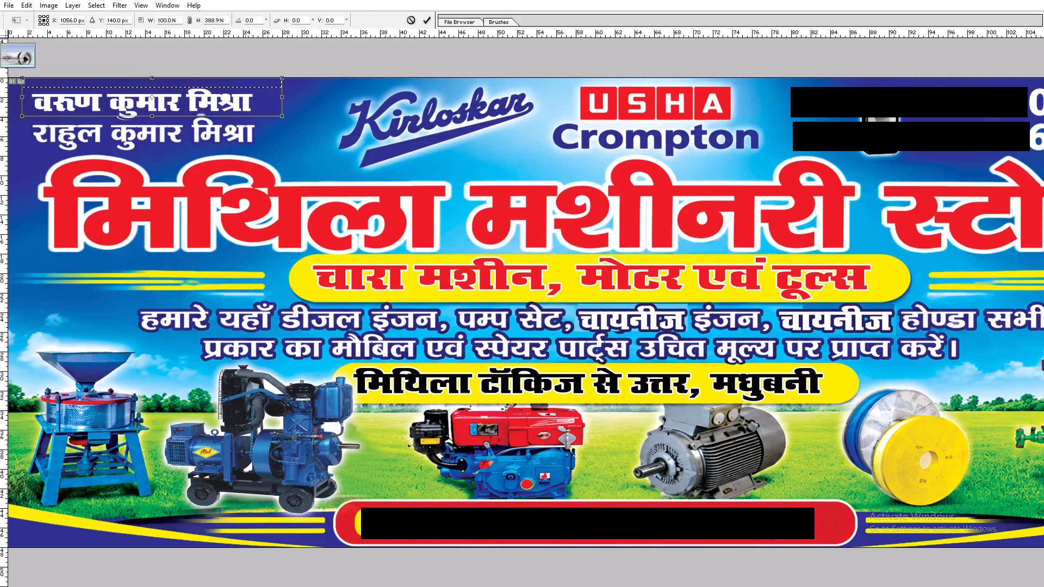
{"action": "left_click_drag", "start_coordinate": [245, 117], "coordinate": [246, 114]}
{"action": "key", "text": "Return"}
{"action": "key", "text": "ctrl+d"}
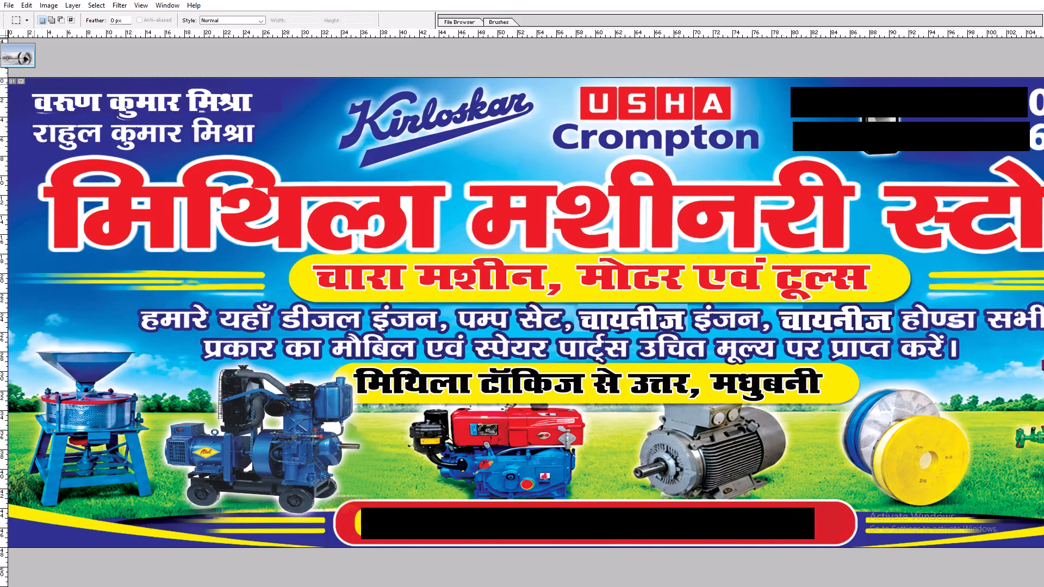
Stretch a second thin strip of background from above the upper owner name down over the old lettering.
{"action": "left_click_drag", "start_coordinate": [29, 84], "coordinate": [264, 86]}
{"action": "key", "text": "ctrl+t"}
{"action": "left_click_drag", "start_coordinate": [248, 88], "coordinate": [244, 123]}
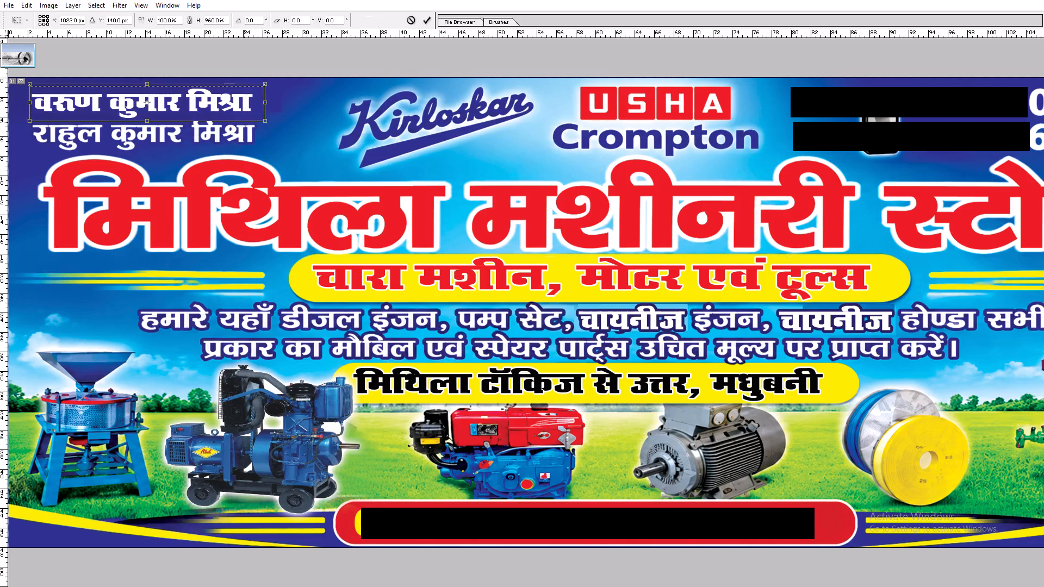
{"action": "left_click_drag", "start_coordinate": [244, 123], "coordinate": [252, 117]}
{"action": "key", "text": "Return"}
{"action": "key", "text": "ctrl+d"}
Stretch a small patch of background sideways between the two owner names on the machinery banner, and save the banner.
{"action": "left_click_drag", "start_coordinate": [91, 107], "coordinate": [109, 118]}
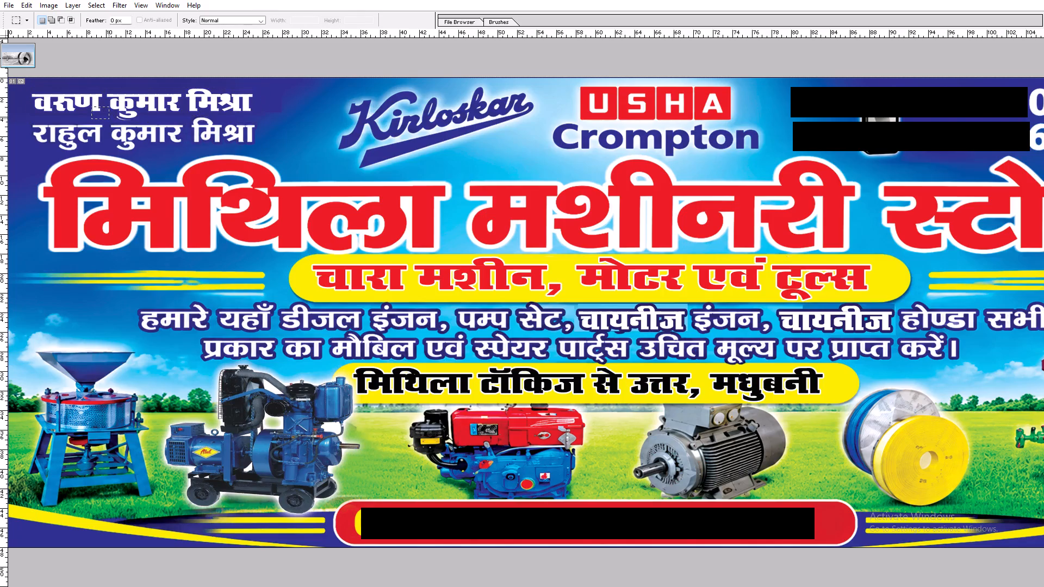
{"action": "left_click_drag", "start_coordinate": [109, 118], "coordinate": [110, 119]}
{"action": "key", "text": "ctrl+t"}
{"action": "left_click_drag", "start_coordinate": [112, 114], "coordinate": [145, 114]}
{"action": "key", "text": "Return"}
{"action": "key", "text": "ctrl+d"}
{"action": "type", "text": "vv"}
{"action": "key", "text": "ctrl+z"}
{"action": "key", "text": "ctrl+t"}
{"action": "left_click", "coordinate": [127, 116]}
{"action": "key", "text": "Return"}
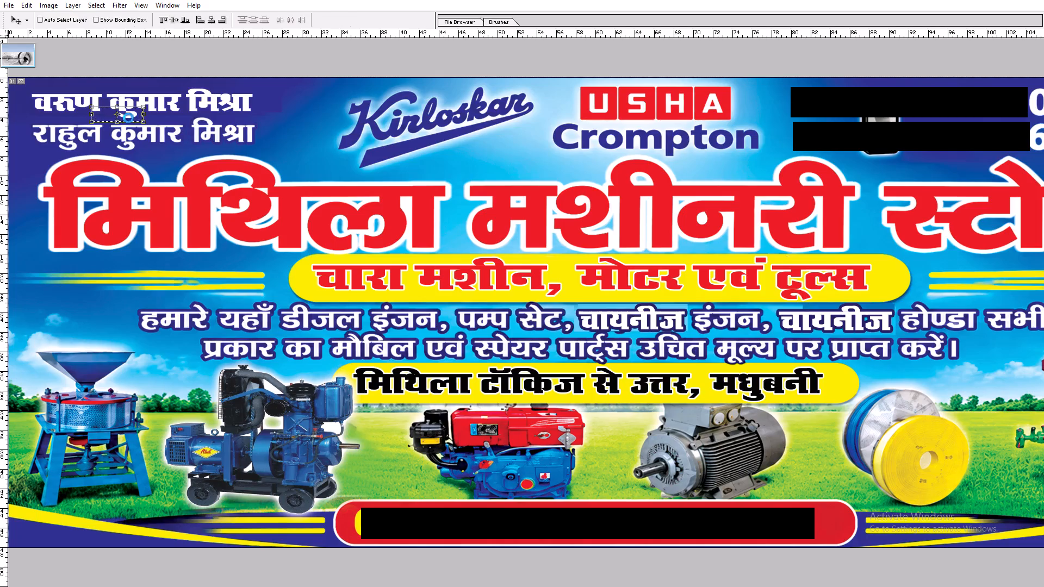
{"action": "key", "text": "ctrl+d"}
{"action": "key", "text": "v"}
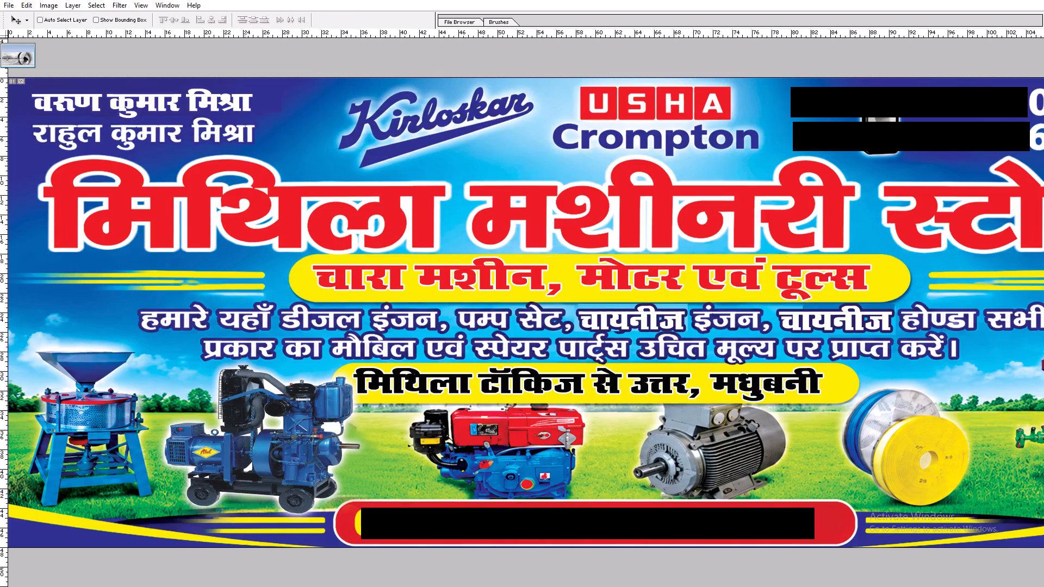
{"action": "key", "text": "ctrl+s"}
Widen the first चायनीज in the Hindi description line to 102.7%.
{"action": "key", "text": "ctrl+0"}
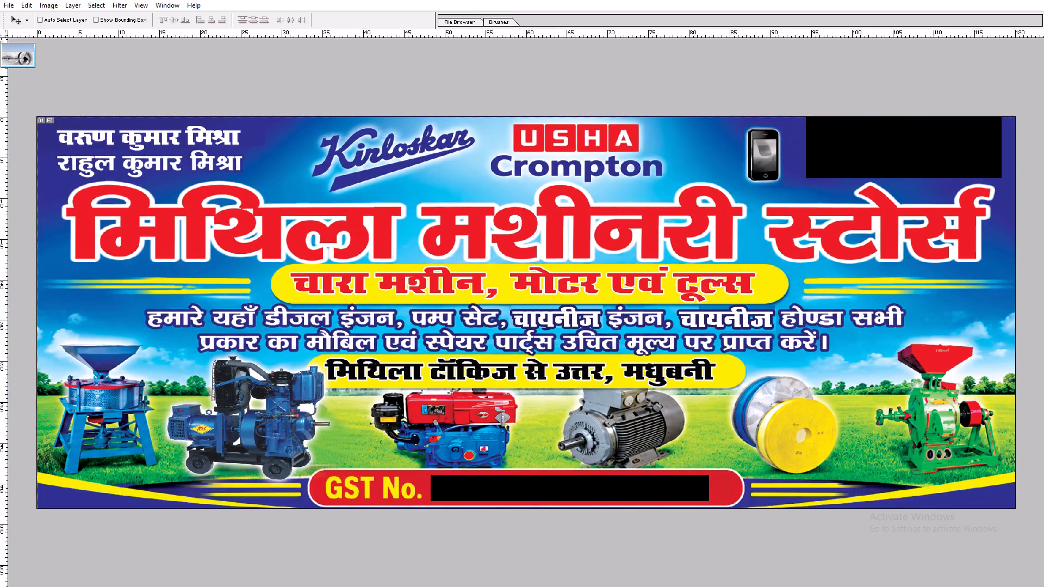
{"action": "left_click", "coordinate": [594, 323], "text": "ctrl"}
{"action": "key", "text": "ctrl+t"}
{"action": "left_click", "coordinate": [600, 326], "text": "shift"}
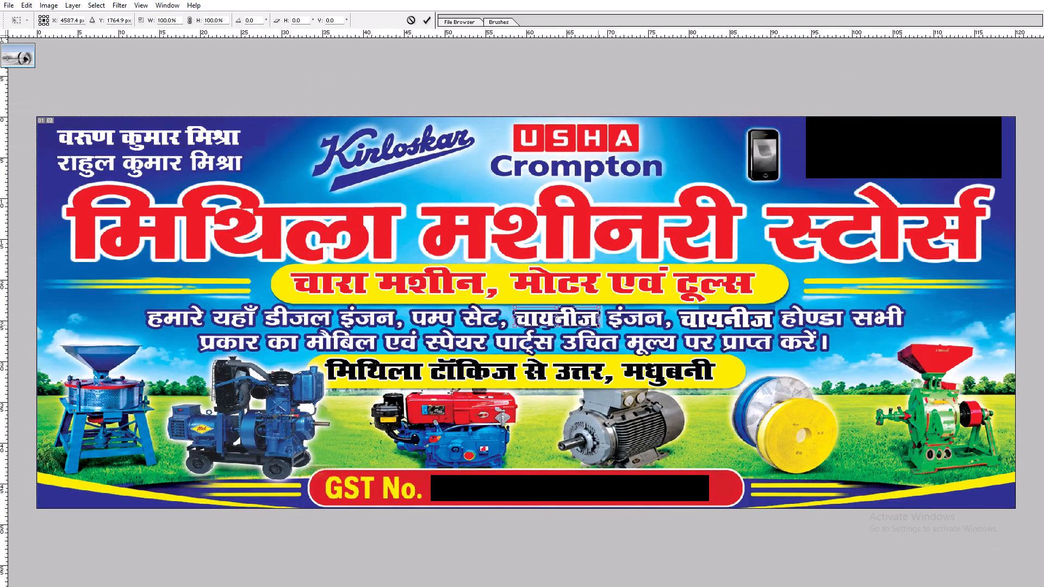
{"action": "key", "text": "Return"}
{"action": "key", "text": "ctrl+t"}
{"action": "left_click", "coordinate": [517, 318], "text": "shift"}
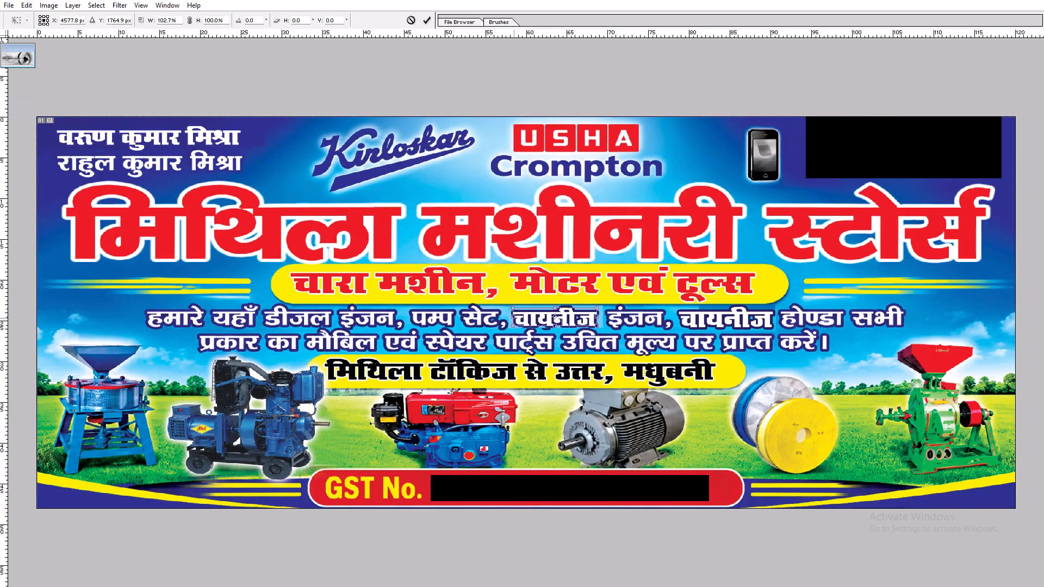
{"action": "key", "text": "ctrl+Return"}
Save the machinery banner and close it.
{"action": "key", "text": "ctrl+s"}
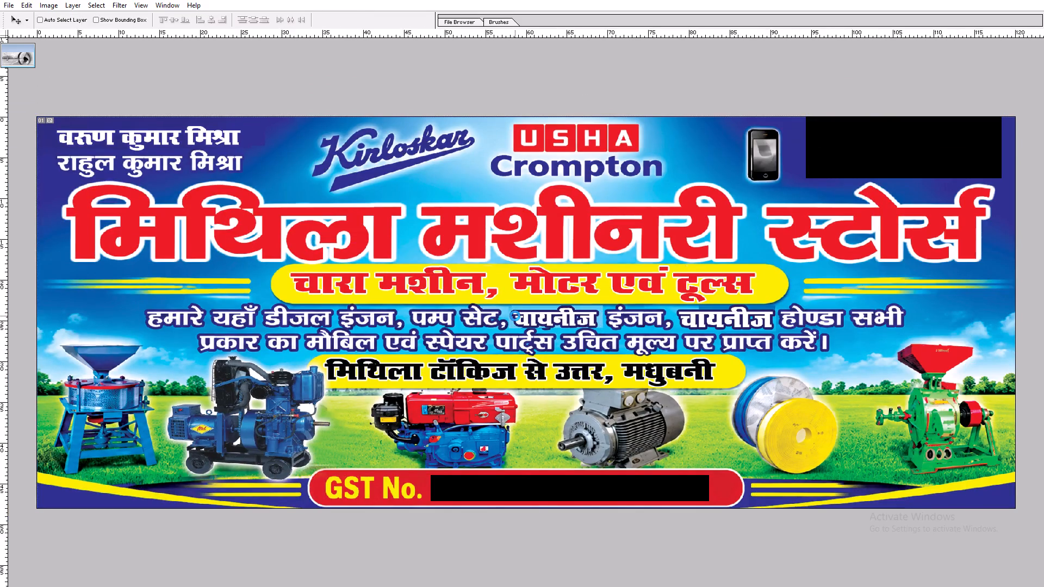
{"action": "key", "text": "ctrl+w"}
Add the mobile number as red text on the field strip of the Crompton banner, between the GST number and the farmer beside V-Guard.
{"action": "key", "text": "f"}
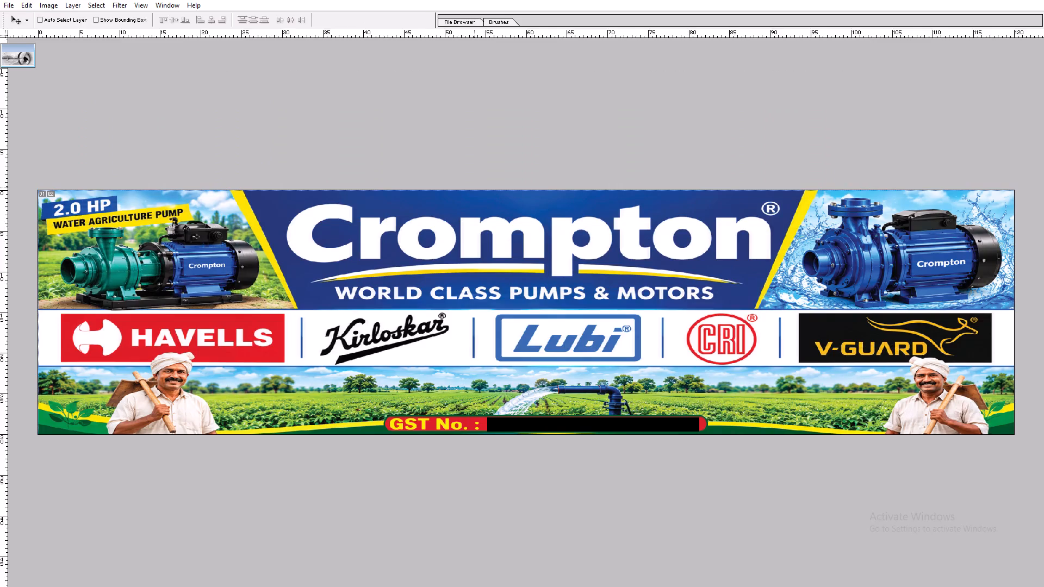
{"action": "key", "text": "ctrl+plus"}
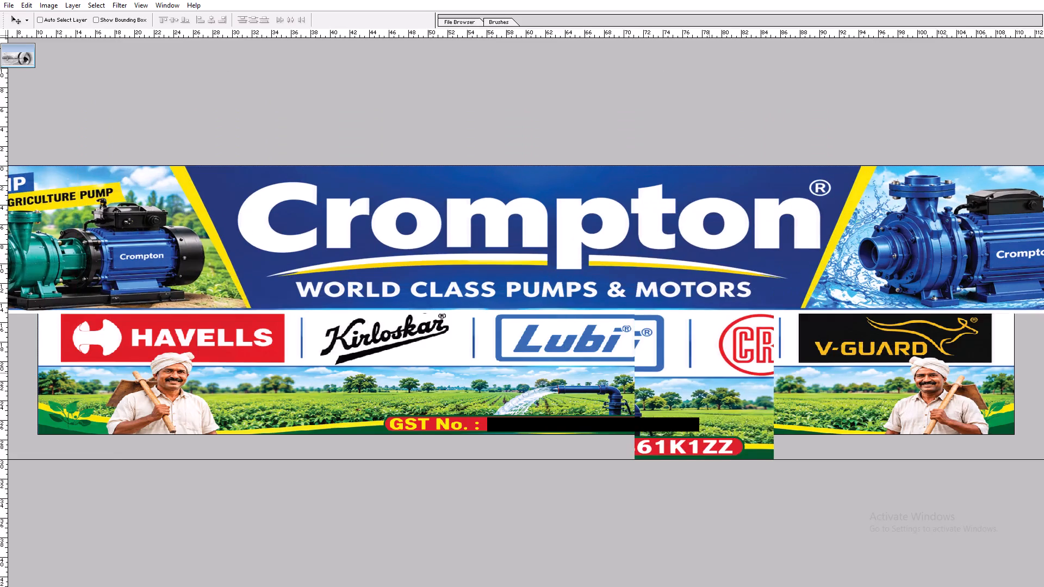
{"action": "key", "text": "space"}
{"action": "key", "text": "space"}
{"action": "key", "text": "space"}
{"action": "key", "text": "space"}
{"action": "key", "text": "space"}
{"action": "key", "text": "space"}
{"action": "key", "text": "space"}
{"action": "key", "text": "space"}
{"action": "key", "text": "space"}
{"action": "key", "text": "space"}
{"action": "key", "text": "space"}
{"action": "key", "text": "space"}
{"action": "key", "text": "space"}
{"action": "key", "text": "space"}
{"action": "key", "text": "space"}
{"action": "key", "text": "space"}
{"action": "left_click_drag", "start_coordinate": [696, 359], "coordinate": [688, 340]}
{"action": "left_click_drag", "start_coordinate": [778, 400], "coordinate": [525, 358]}
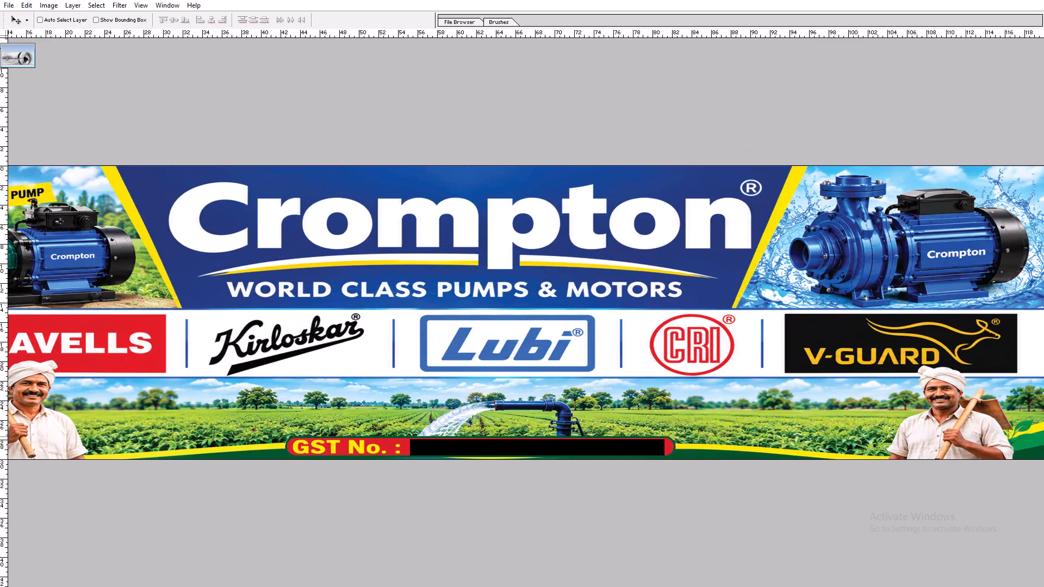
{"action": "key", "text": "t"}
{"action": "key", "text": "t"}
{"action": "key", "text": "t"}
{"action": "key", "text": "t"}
{"action": "left_click", "coordinate": [725, 434]}
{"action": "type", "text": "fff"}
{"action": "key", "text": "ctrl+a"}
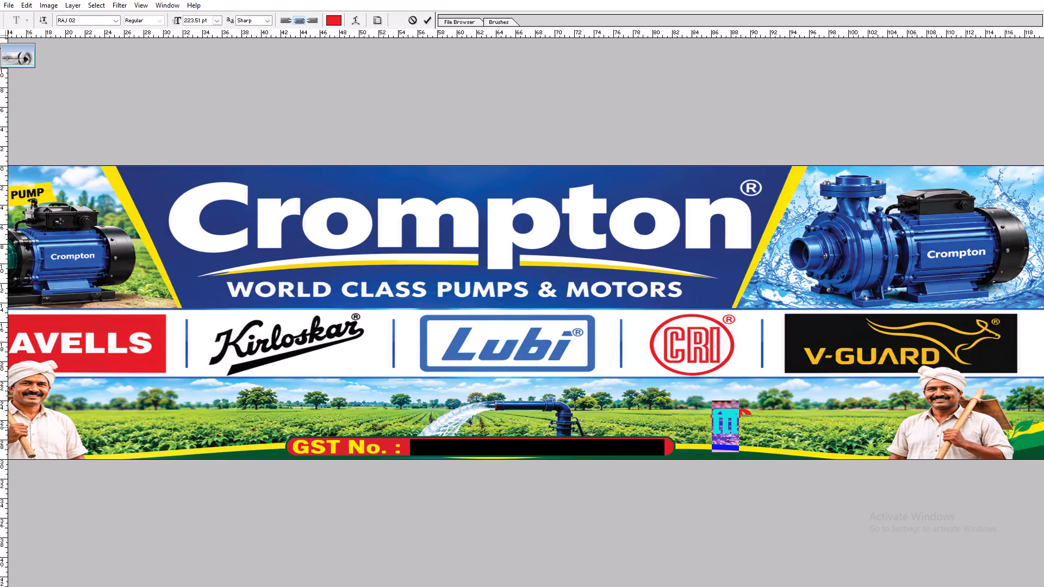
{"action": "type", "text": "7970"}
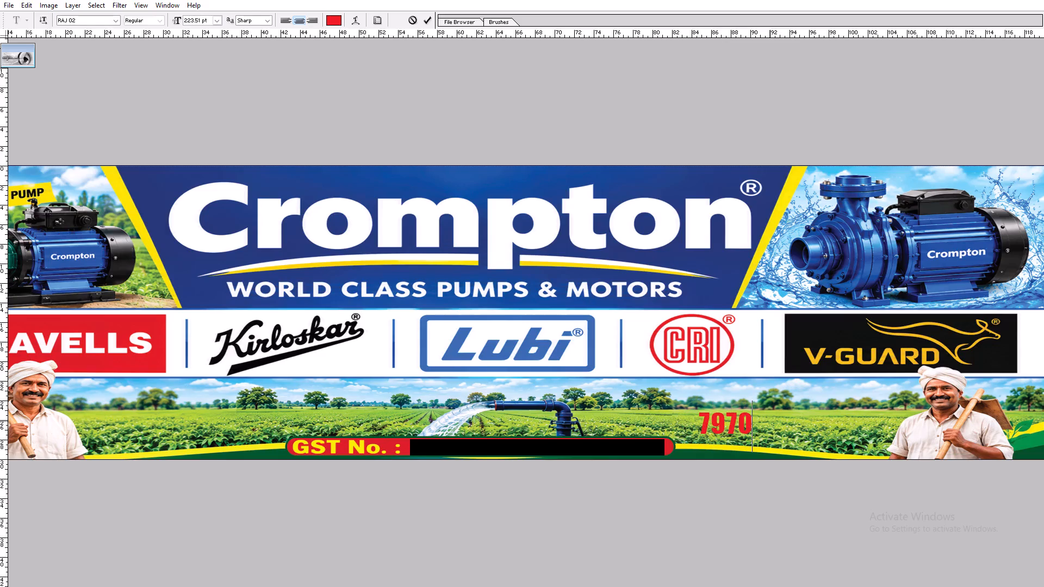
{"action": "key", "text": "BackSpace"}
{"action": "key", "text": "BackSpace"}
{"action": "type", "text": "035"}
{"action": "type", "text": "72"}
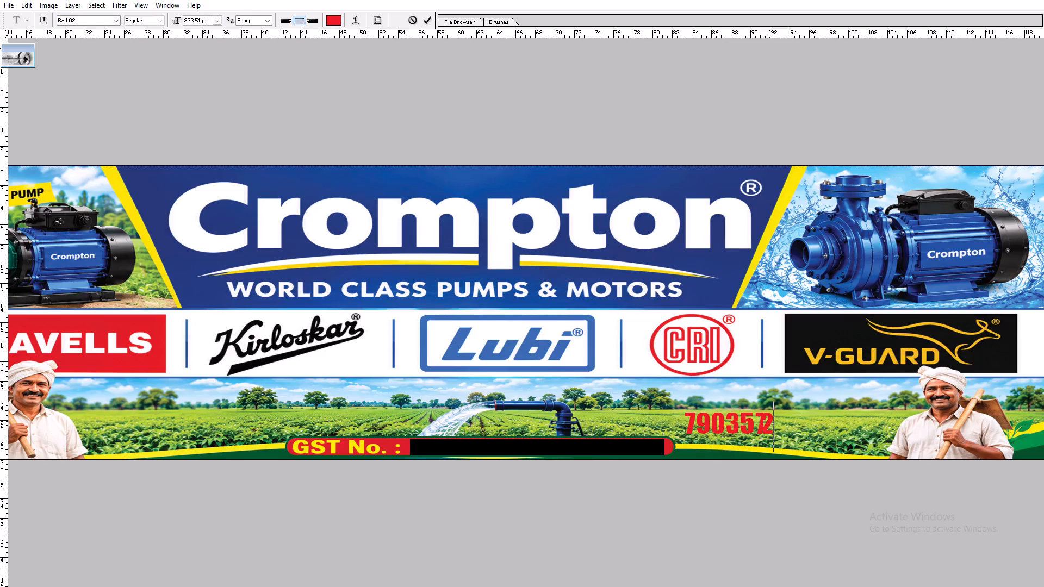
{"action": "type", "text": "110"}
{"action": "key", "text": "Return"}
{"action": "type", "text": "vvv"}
{"action": "left_click_drag", "start_coordinate": [749, 432], "coordinate": [801, 434]}
Insert the Hindi prefix मो०:- and a space before the mobile number.
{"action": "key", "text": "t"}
{"action": "left_click", "coordinate": [713, 424]}
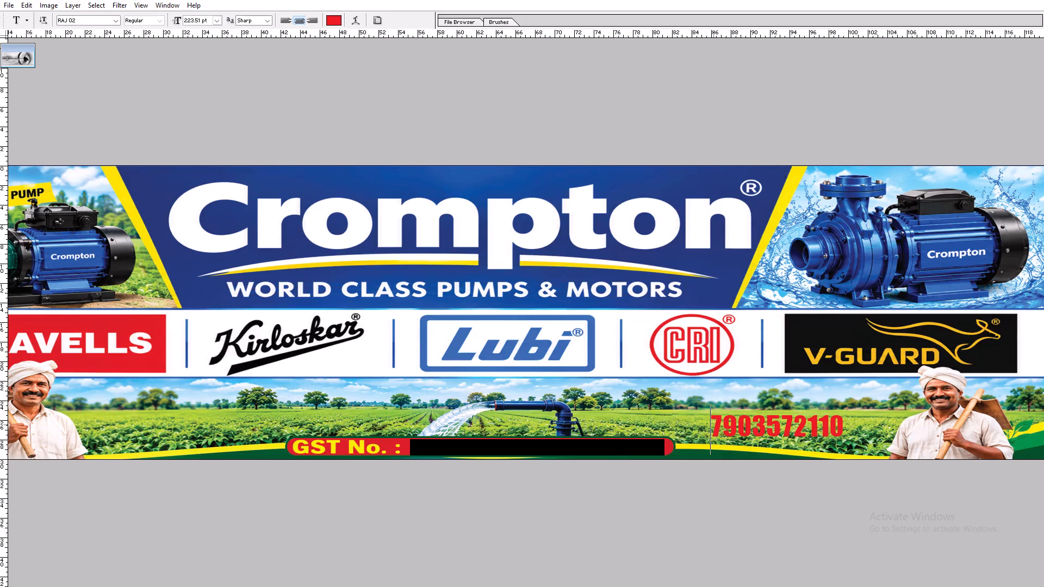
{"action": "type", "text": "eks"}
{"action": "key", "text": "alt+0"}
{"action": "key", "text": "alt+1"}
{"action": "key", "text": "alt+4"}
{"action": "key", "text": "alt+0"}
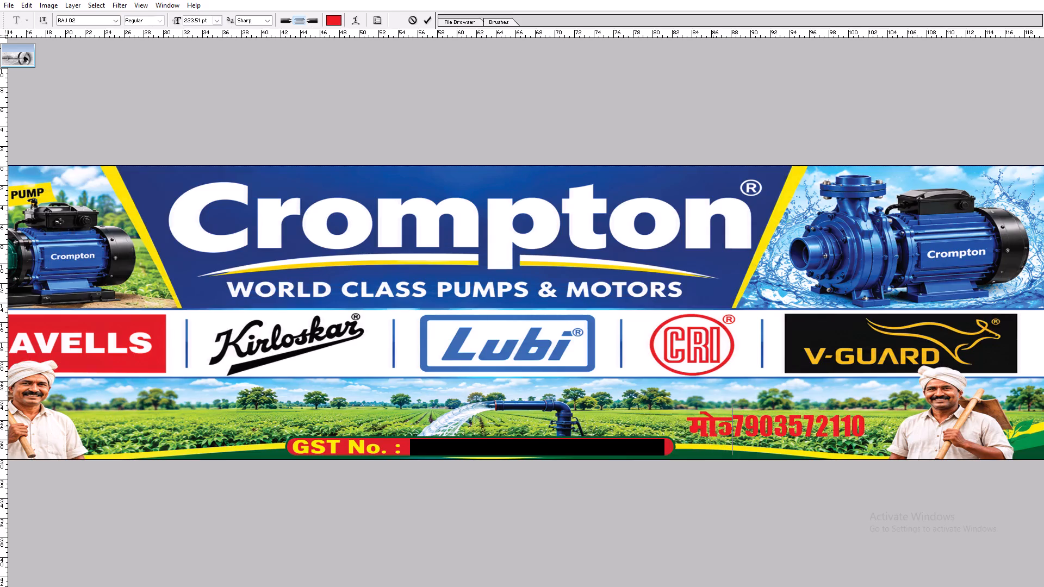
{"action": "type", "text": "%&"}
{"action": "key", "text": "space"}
Change the font of the whole mobile number line to RAJ 04.
{"action": "scroll", "coordinate": [713, 427], "scroll_direction": "up", "scroll_amount": 1}
{"action": "key", "text": "ctrl+a"}
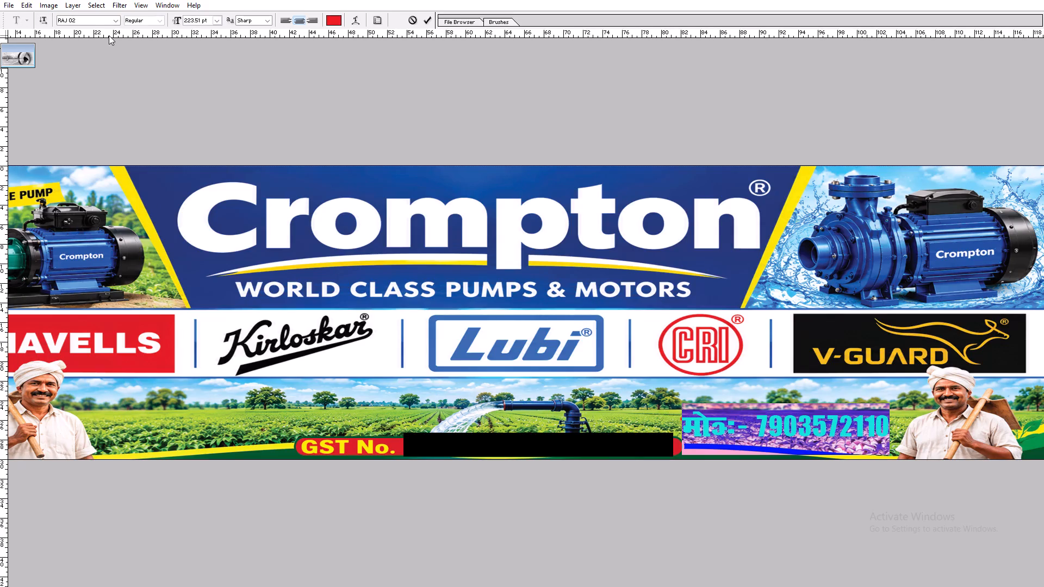
{"action": "left_click", "coordinate": [93, 21]}
{"action": "key", "text": "Down"}
{"action": "key", "text": "Down"}
{"action": "key", "text": "Return"}
{"action": "key", "text": "Return"}
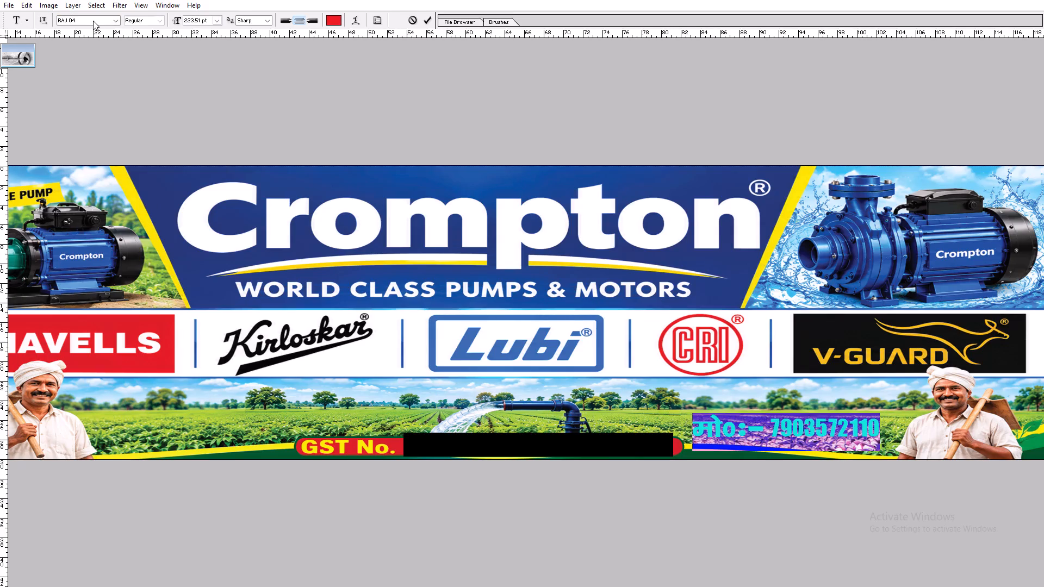
Add a white 7 px outside stroke to the mobile number line.
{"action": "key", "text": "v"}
{"action": "key", "text": "alt+l"}
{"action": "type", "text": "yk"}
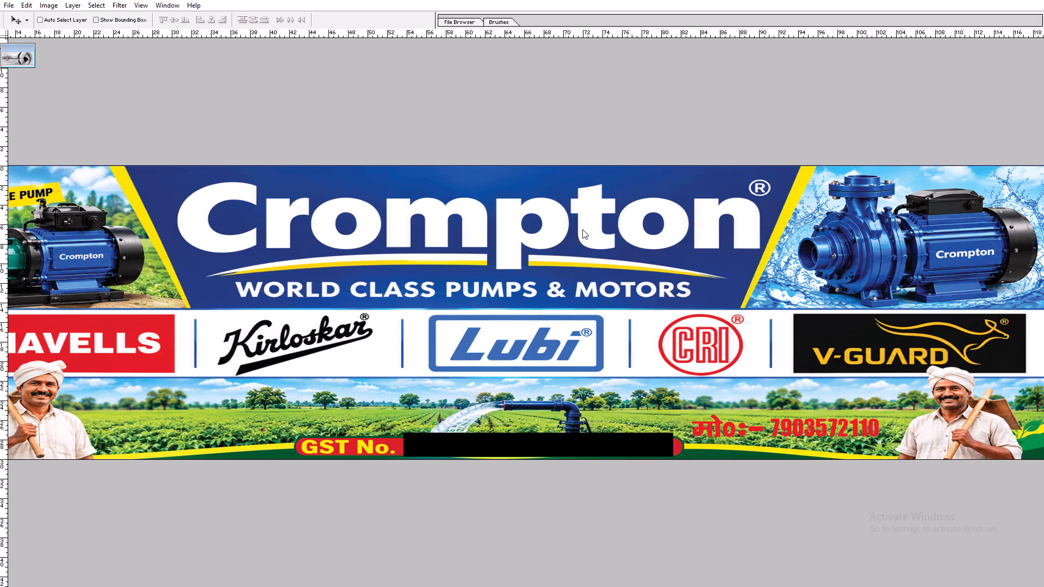
{"action": "scroll", "coordinate": [633, 355], "scroll_direction": "up", "scroll_amount": 4}
{"action": "left_click", "coordinate": [482, 248]}
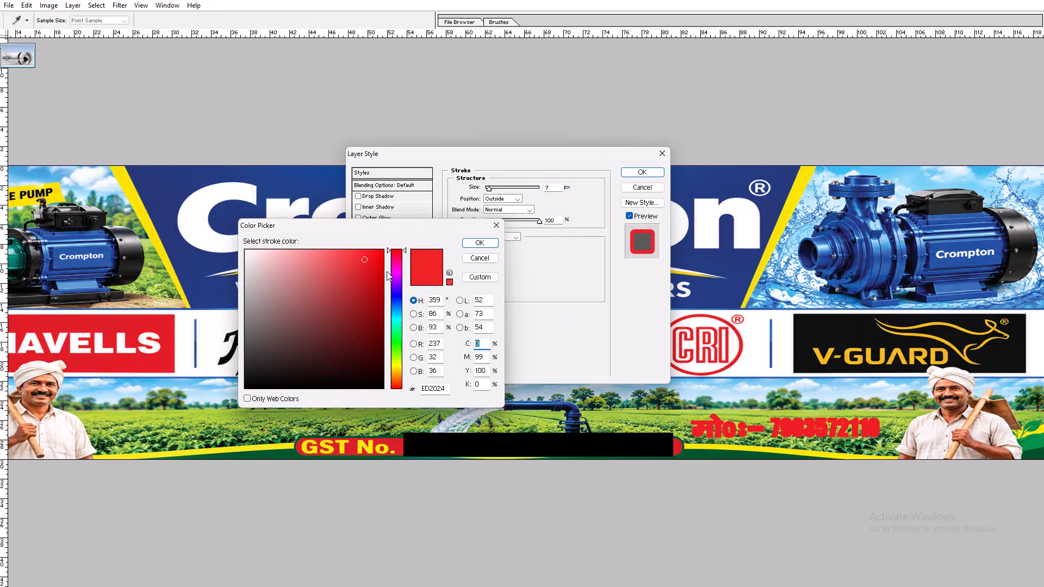
{"action": "left_click_drag", "start_coordinate": [308, 277], "coordinate": [281, 214]}
{"action": "left_click_drag", "start_coordinate": [287, 271], "coordinate": [134, 212]}
{"action": "key", "text": "Return"}
{"action": "scroll", "coordinate": [337, 276], "scroll_direction": "up", "scroll_amount": 2}
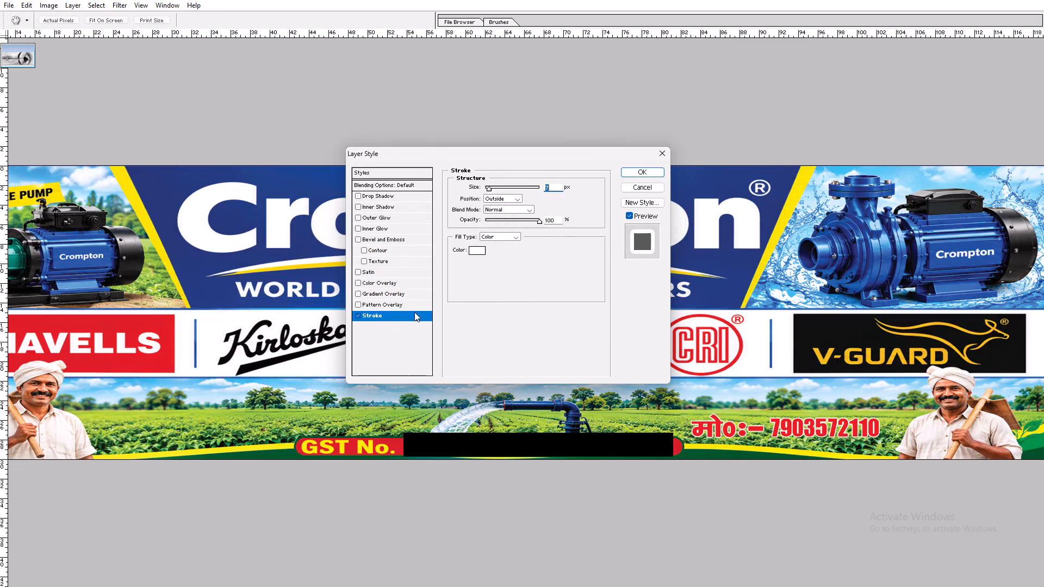
{"action": "scroll", "coordinate": [414, 312], "scroll_direction": "up", "scroll_amount": 3}
{"action": "key", "text": "Return"}
Nudge the mobile number line slightly up and closer to the farmer beside V-Guard, and save the Crompton banner.
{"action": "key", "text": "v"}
{"action": "left_click_drag", "start_coordinate": [802, 414], "coordinate": [810, 408]}
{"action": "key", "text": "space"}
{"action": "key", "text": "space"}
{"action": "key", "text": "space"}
{"action": "right_click_drag", "start_coordinate": [794, 402], "coordinate": [804, 405]}
{"action": "left_click", "coordinate": [809, 407]}
{"action": "left_click", "coordinate": [817, 410]}
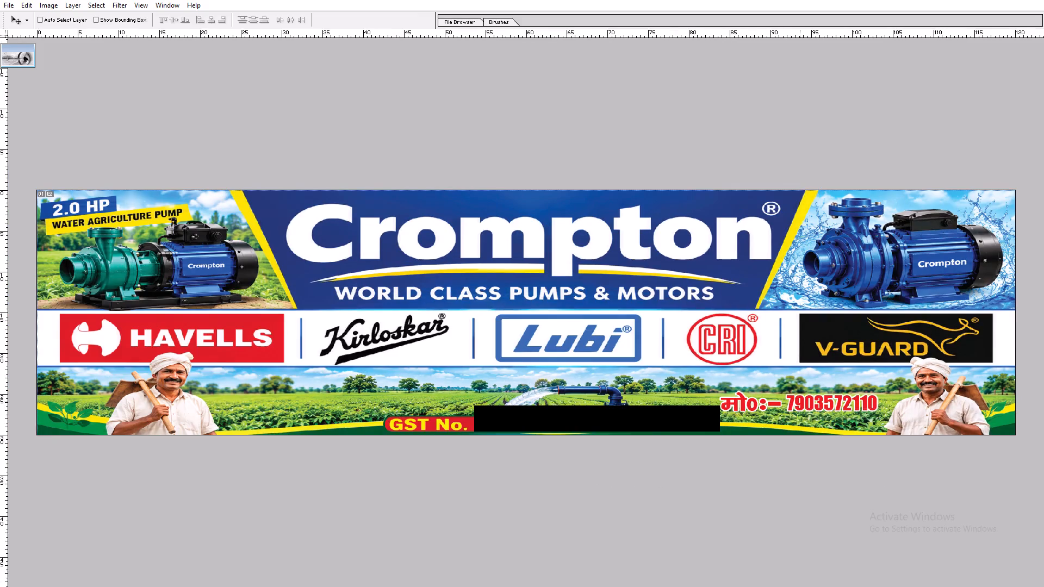
{"action": "key", "text": "ctrl+s"}
Capture a screen snip of the whole Crompton banner.
{"action": "key", "text": "Print"}
{"action": "left_click_drag", "start_coordinate": [38, 190], "coordinate": [1016, 436]}
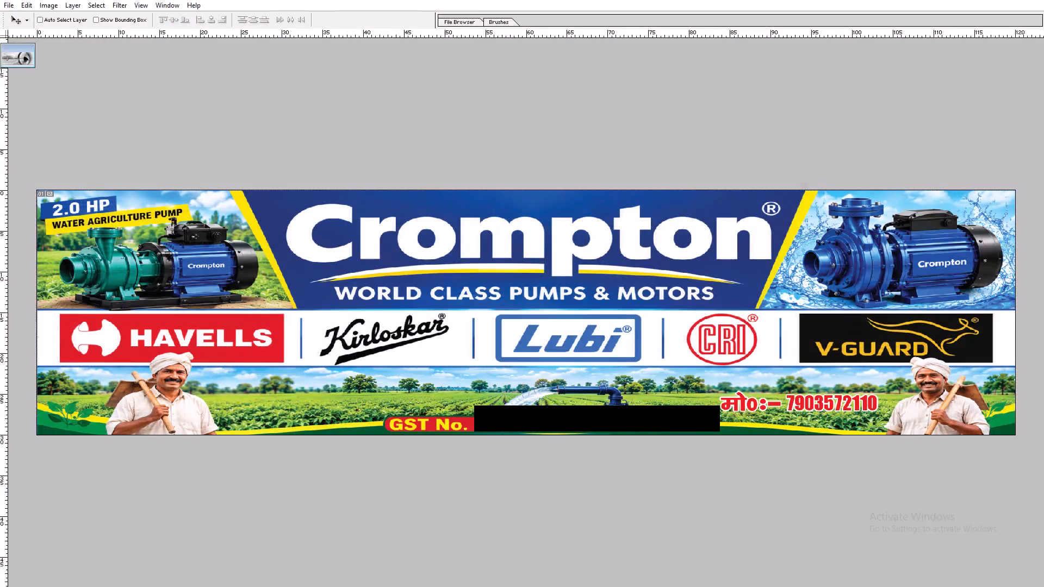
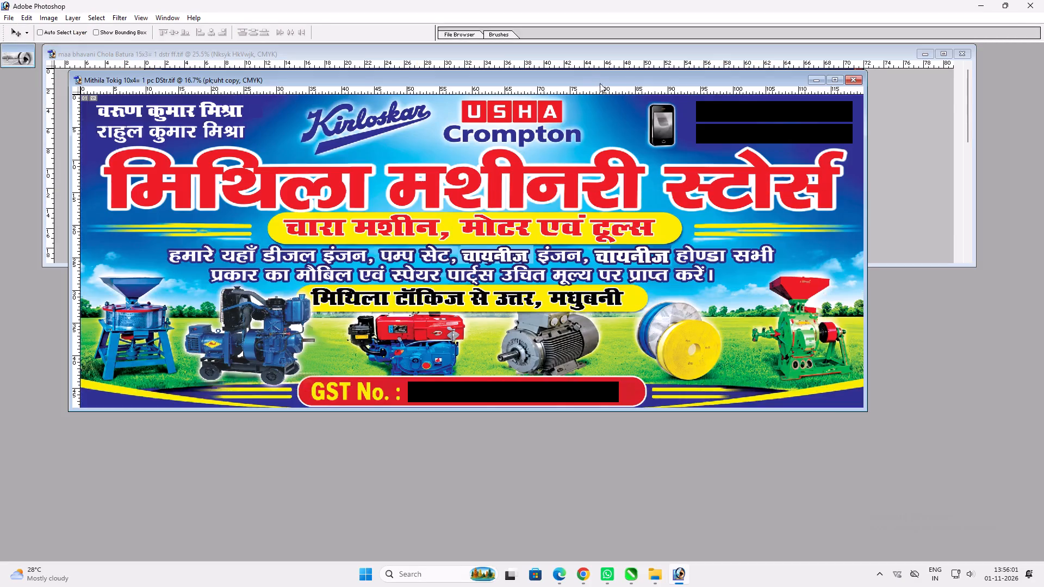
Capture a screen snip of the whole Mithila Tokig 10x4 machinery banner, and close its document.
{"action": "double_click", "coordinate": [591, 77]}
{"action": "key", "text": "Print"}
{"action": "left_click_drag", "start_coordinate": [129, 145], "coordinate": [541, 365]}
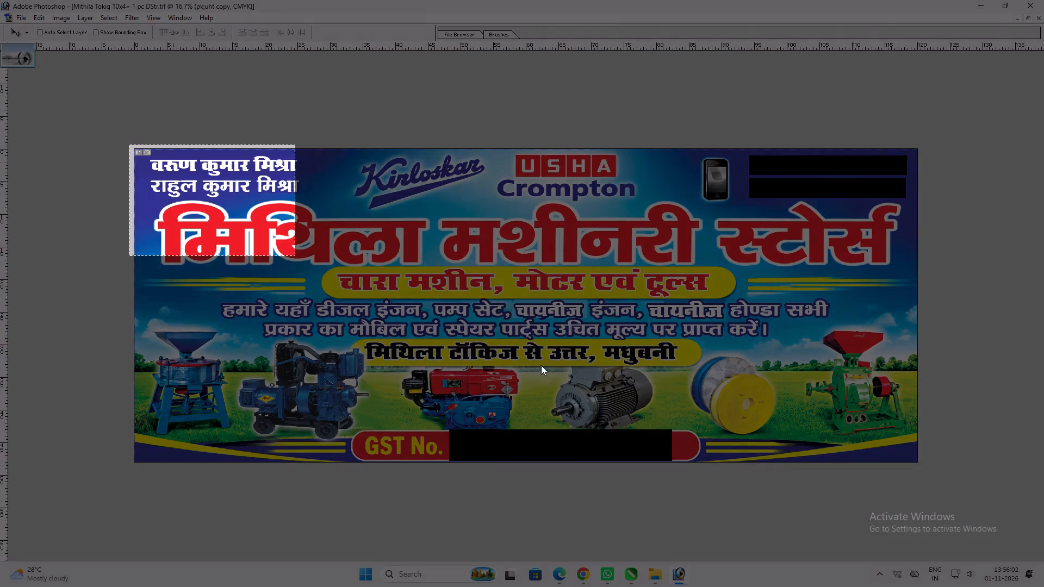
{"action": "left_click_drag", "start_coordinate": [541, 365], "coordinate": [927, 470]}
{"action": "key", "text": "ctrl+w"}
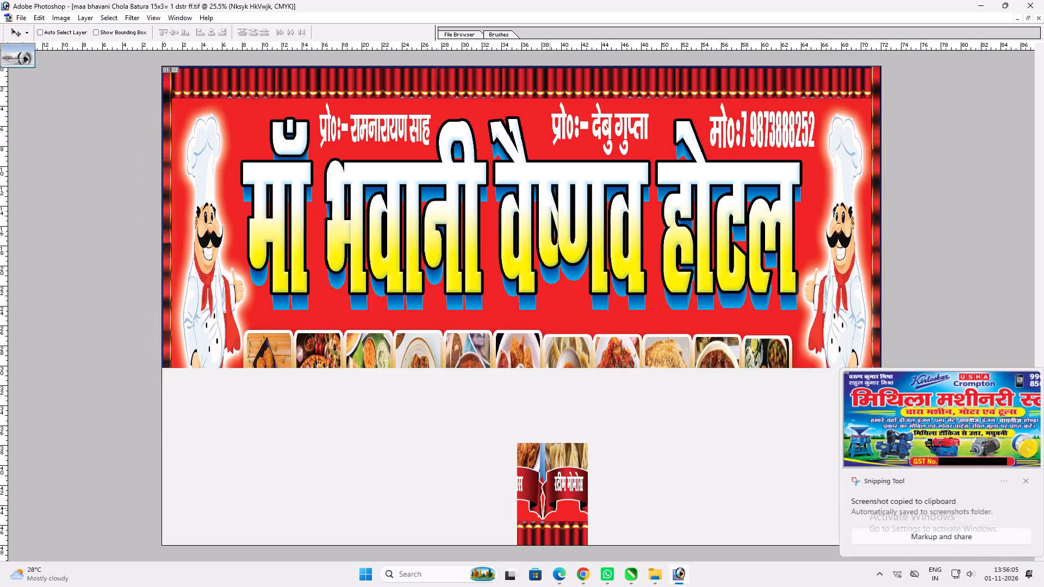